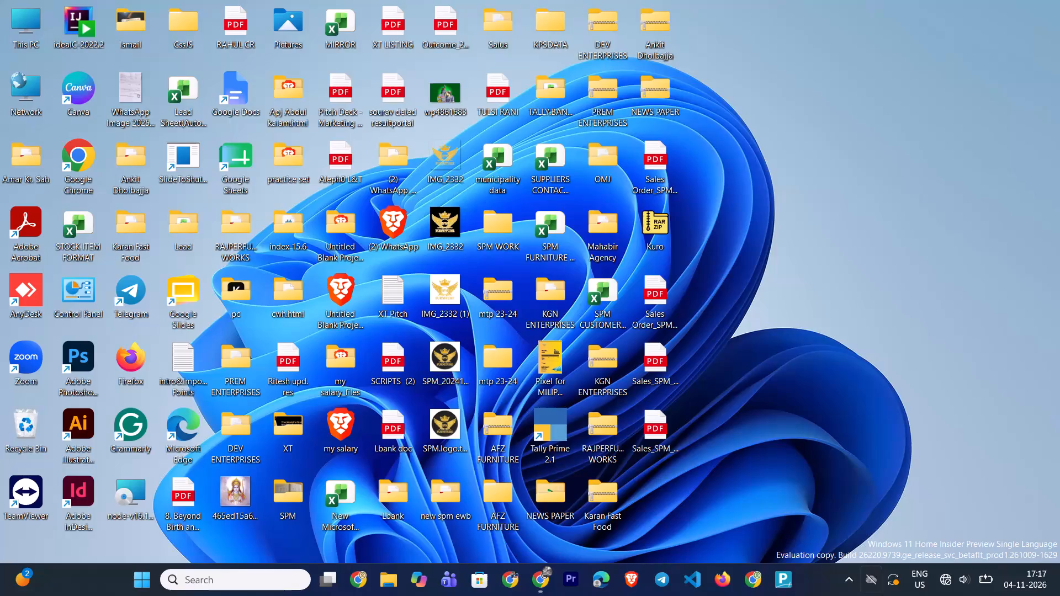
Disconnect the Wi-Fi from SPM FURNITURE-5G and switch to the iPhone network.
{"action": "left_click", "coordinate": [951, 578]}
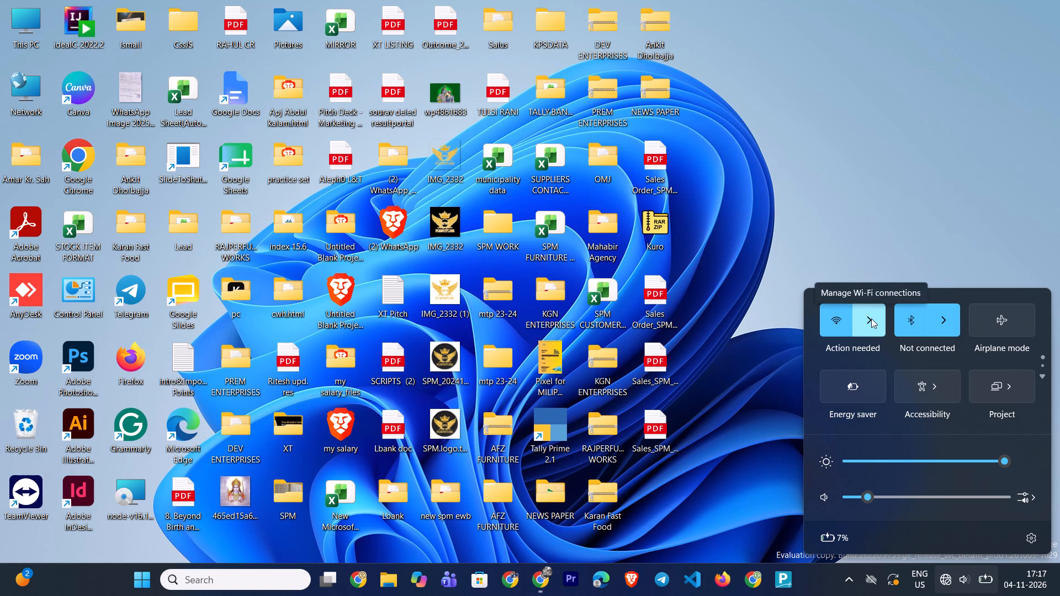
{"action": "left_click", "coordinate": [871, 318]}
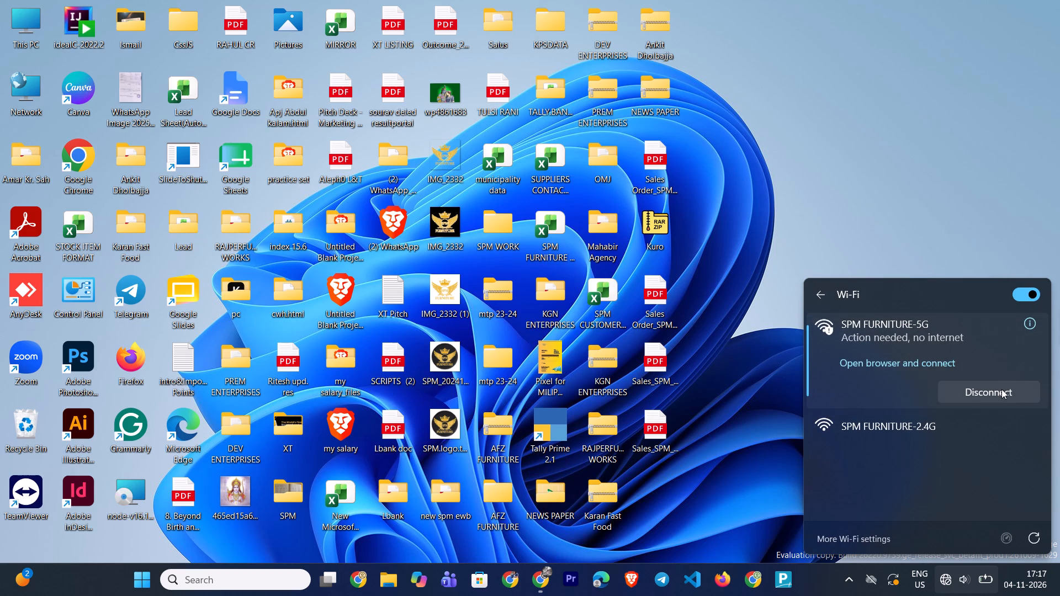
{"action": "left_click", "coordinate": [1001, 389]}
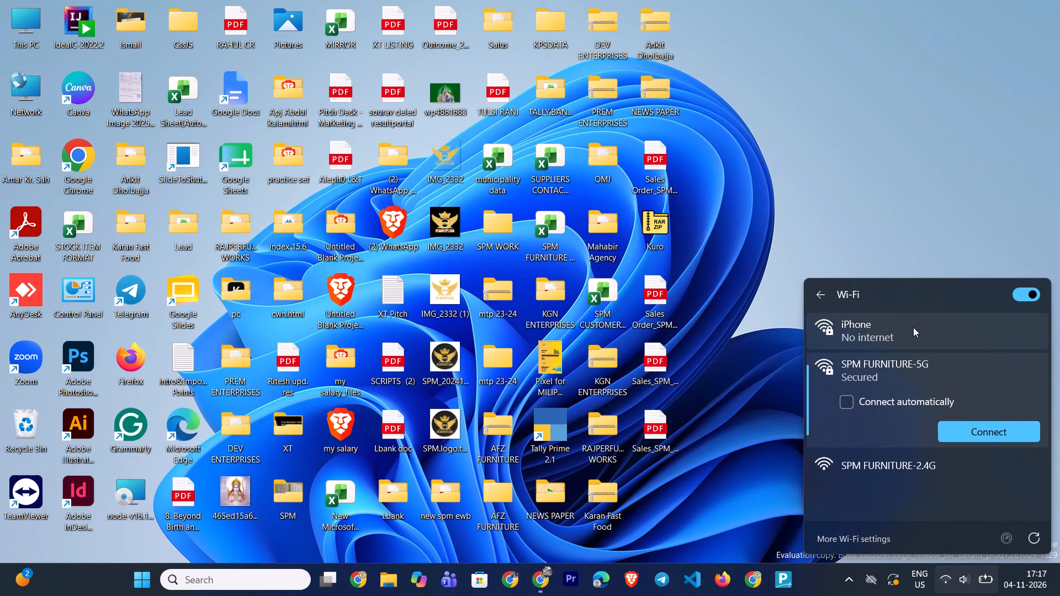
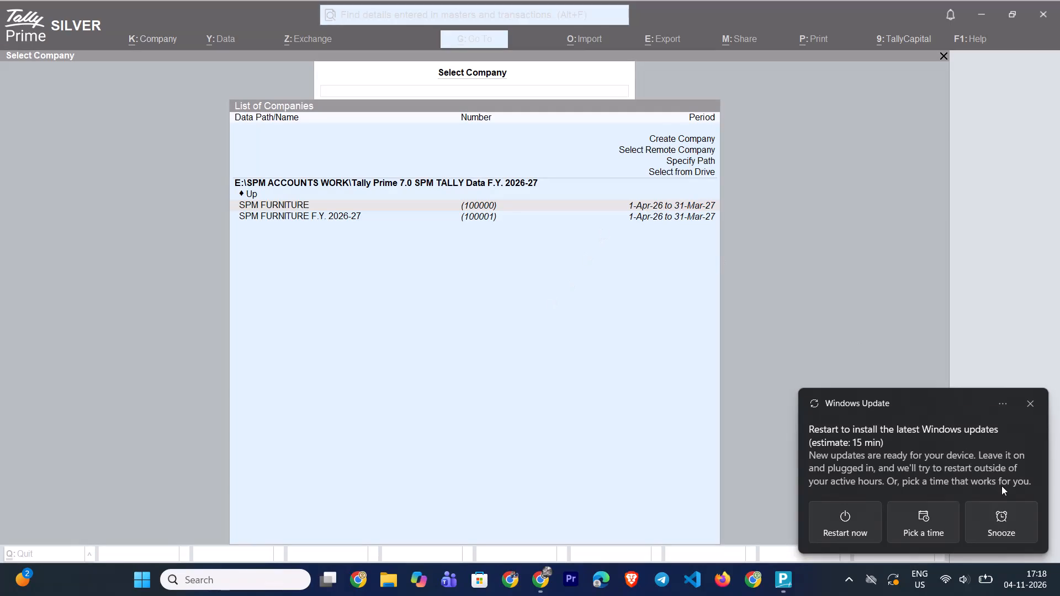
Dismiss the Windows Update restart notice and open the company SPM FURNITURE (100000).
{"action": "left_click", "coordinate": [1030, 407]}
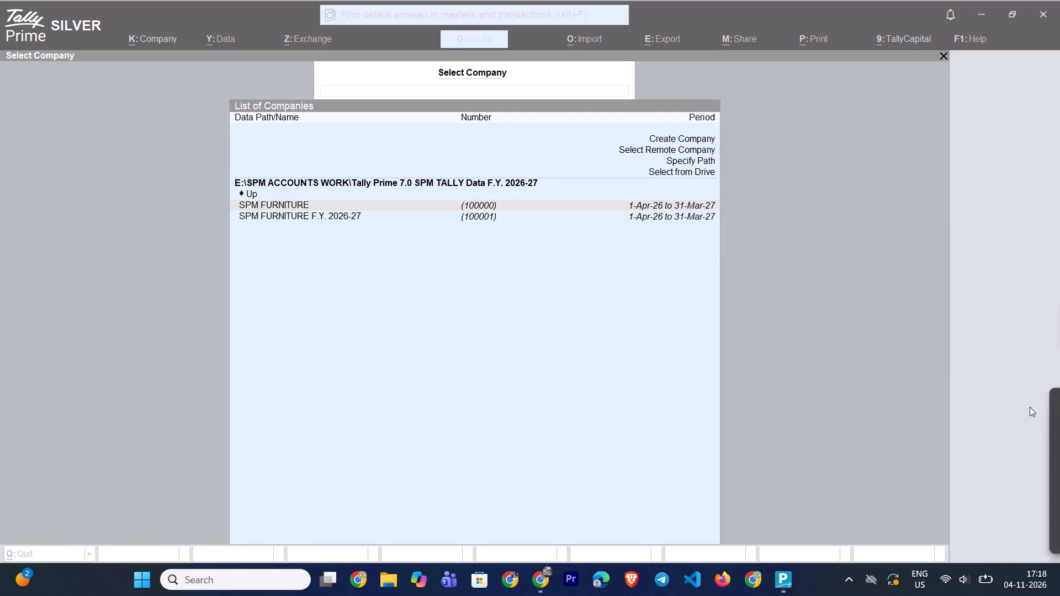
{"action": "key", "text": "Return"}
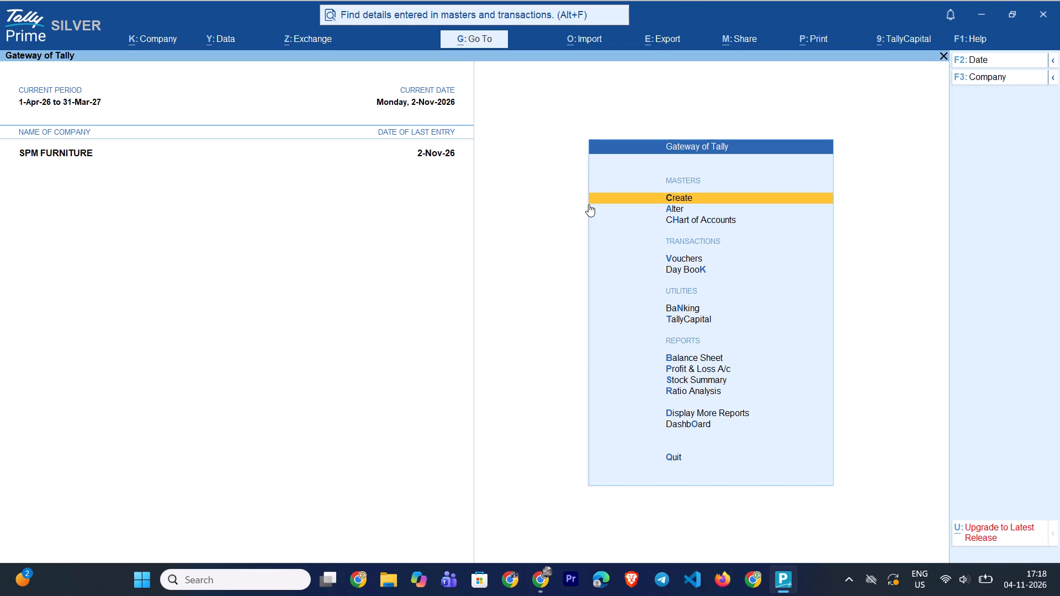
Open the Ledger report selection under Account Books, showing the list of ledgers for SPM FURNITURE.
{"action": "type", "text": "DAL"}
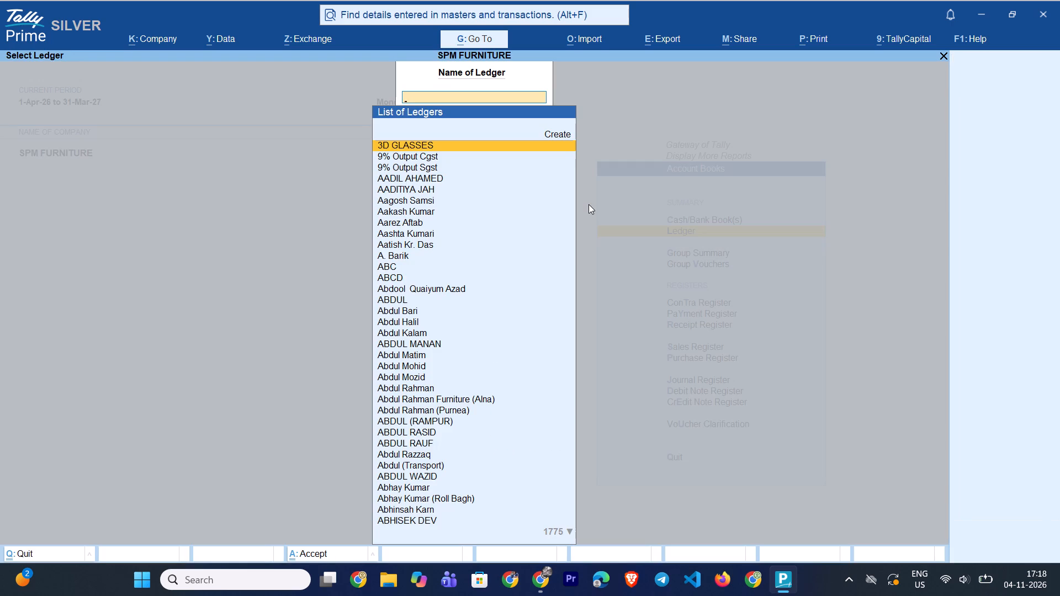
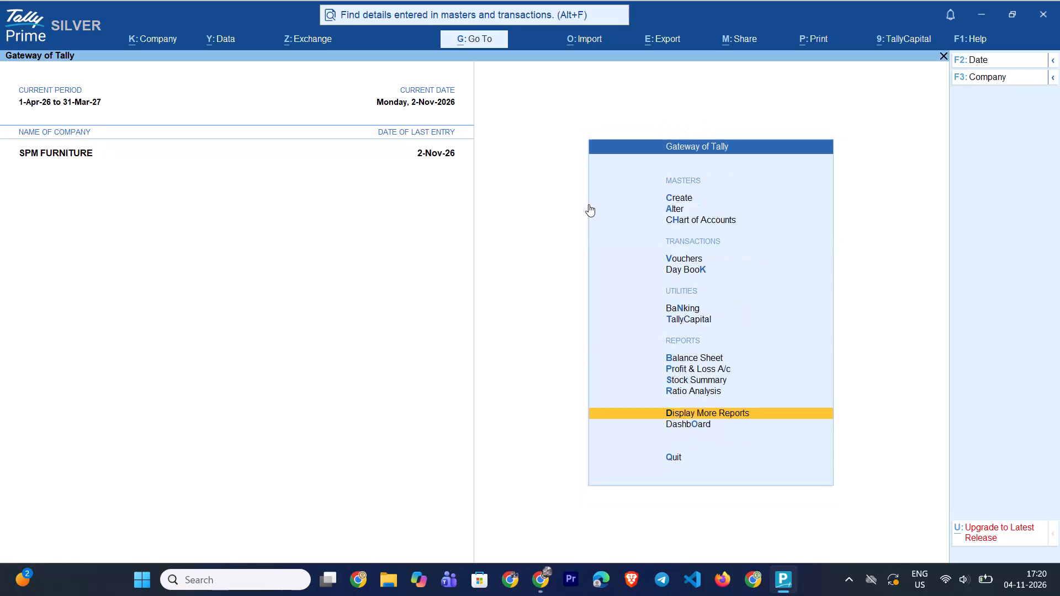
Decline quitting the program and open the Sales Register for SPM FURNITURE.
{"action": "key", "text": "Escape"}
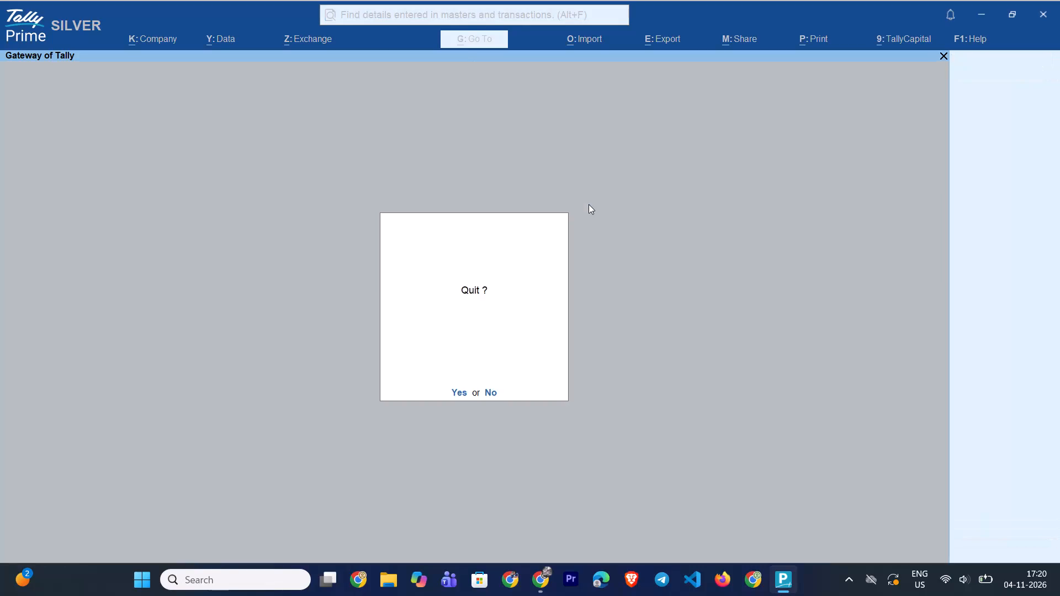
{"action": "left_click", "coordinate": [490, 394]}
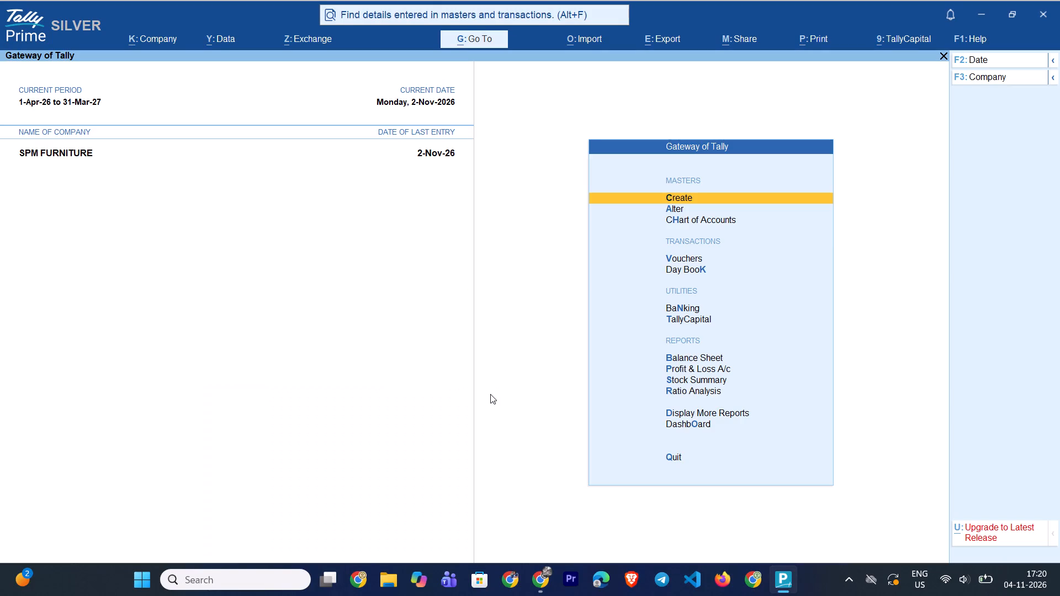
{"action": "type", "text": "DAS"}
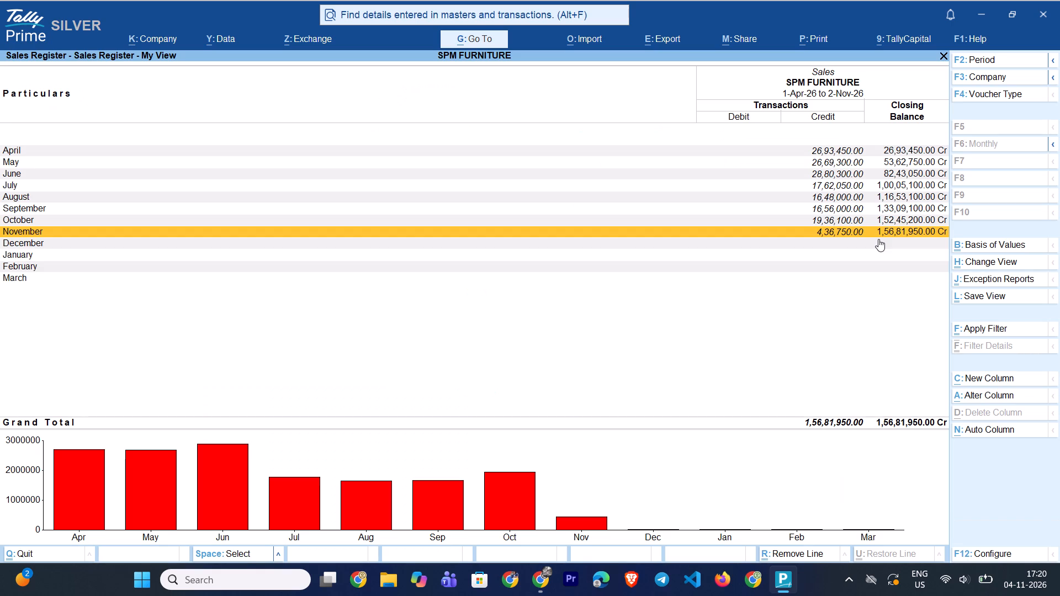
Examine the November sales vouchers in the Sales Register and return to the monthly summary.
{"action": "key", "text": "Return"}
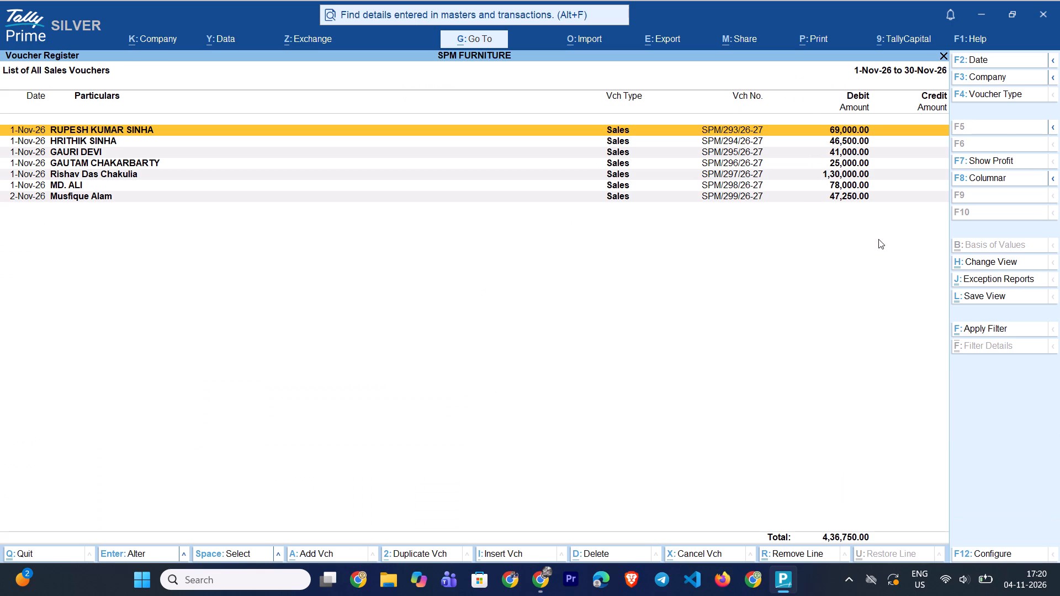
{"action": "key", "text": "Escape"}
{"action": "key", "text": "Up"}
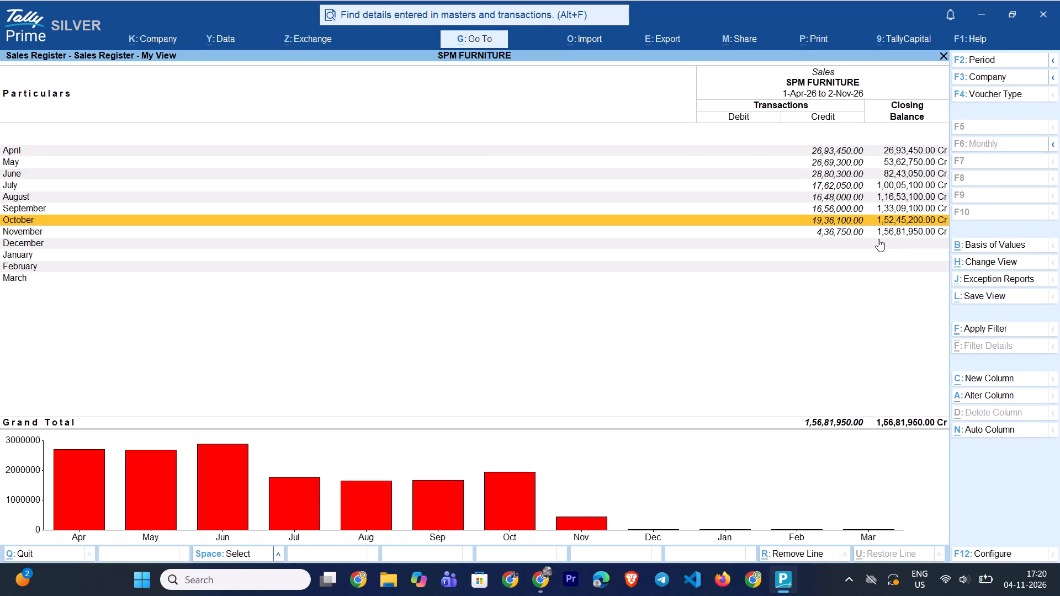
{"action": "key", "text": "Down"}
{"action": "key", "text": "Return"}
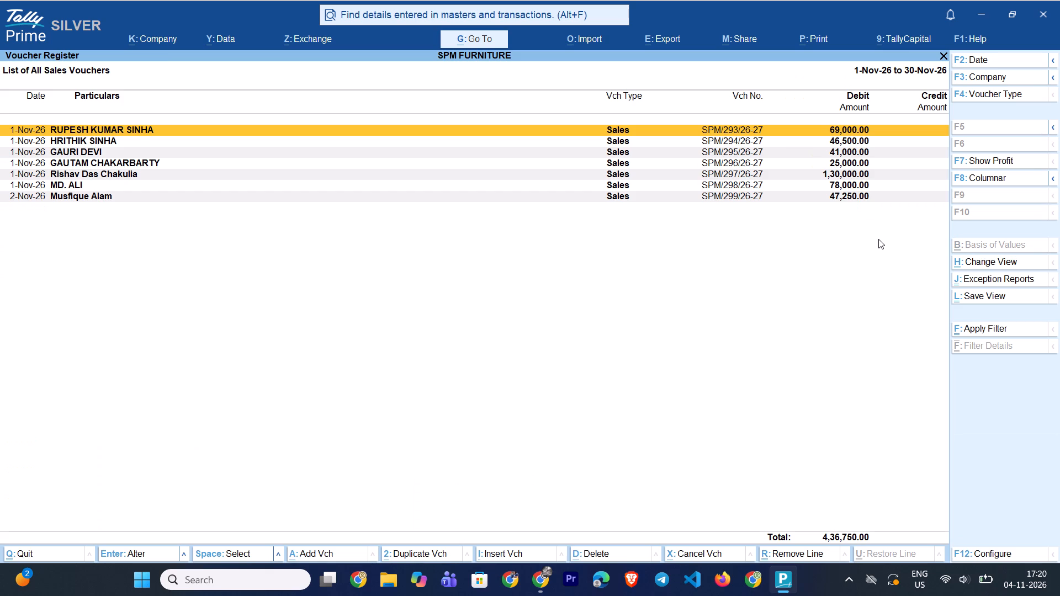
{"action": "key", "text": "Escape"}
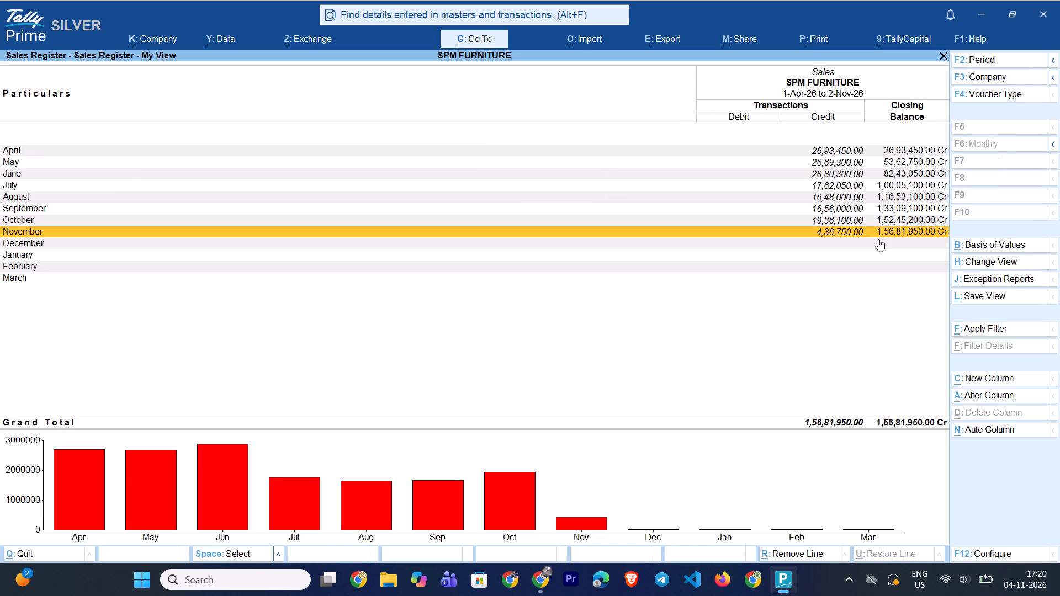
Open the October sales voucher list and look through its entries to locate voucher SPM/267/26-27 dated 10-Oct-26.
{"action": "key", "text": "Up"}
{"action": "key", "text": "Return"}
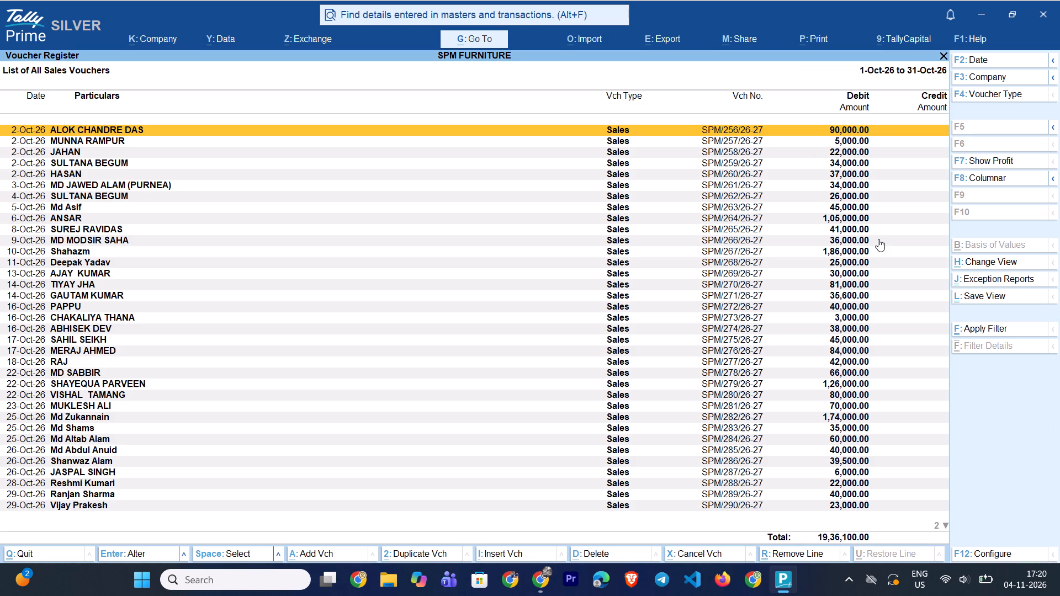
{"action": "key", "text": "Down"}
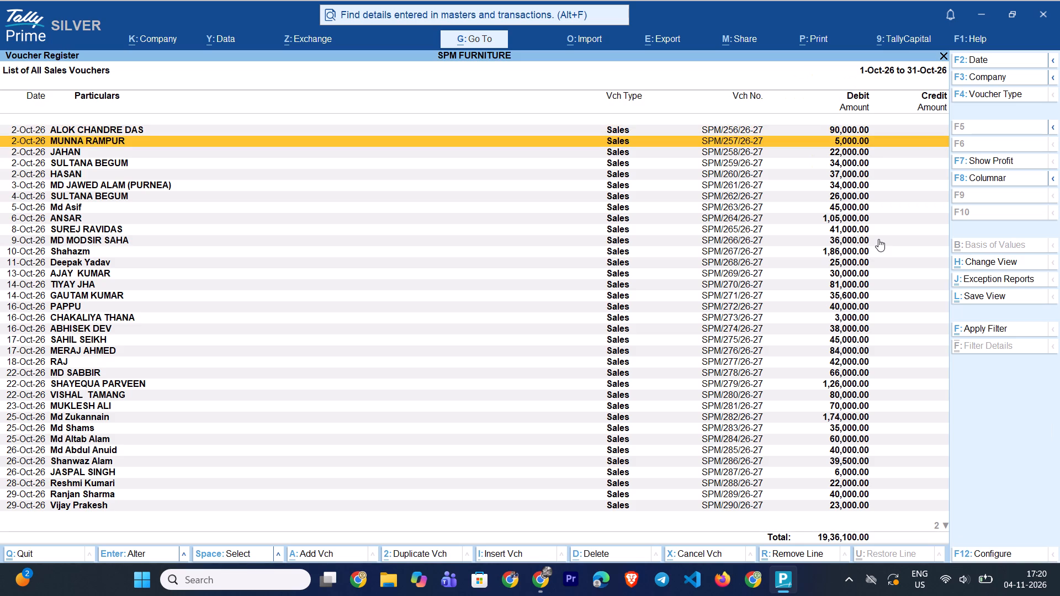
{"action": "key", "text": "Up"}
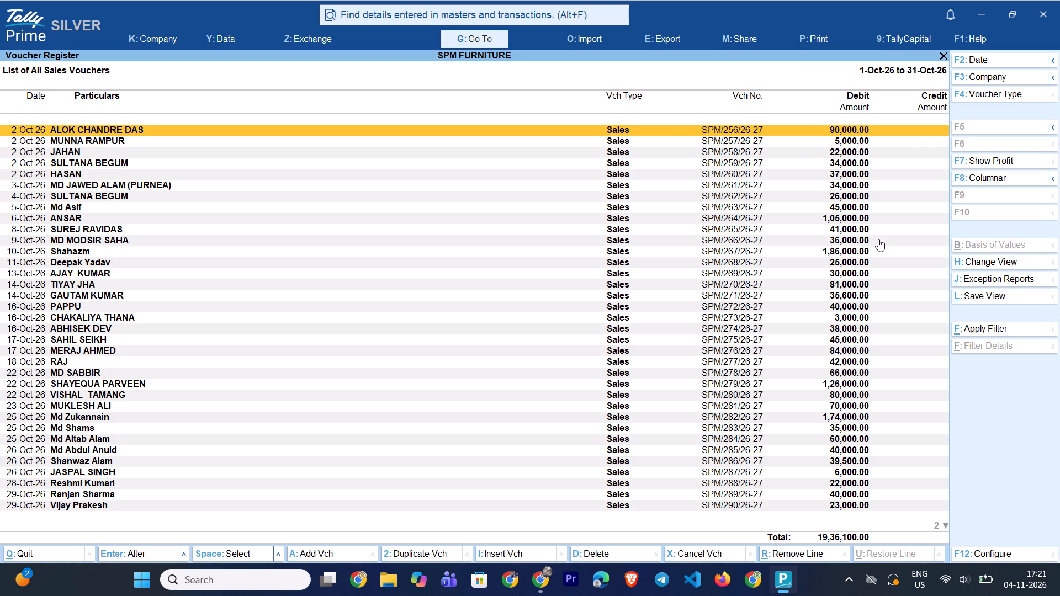
{"action": "key", "text": "Down"}
{"action": "key", "text": "Down"}
{"action": "key", "text": "Down"}
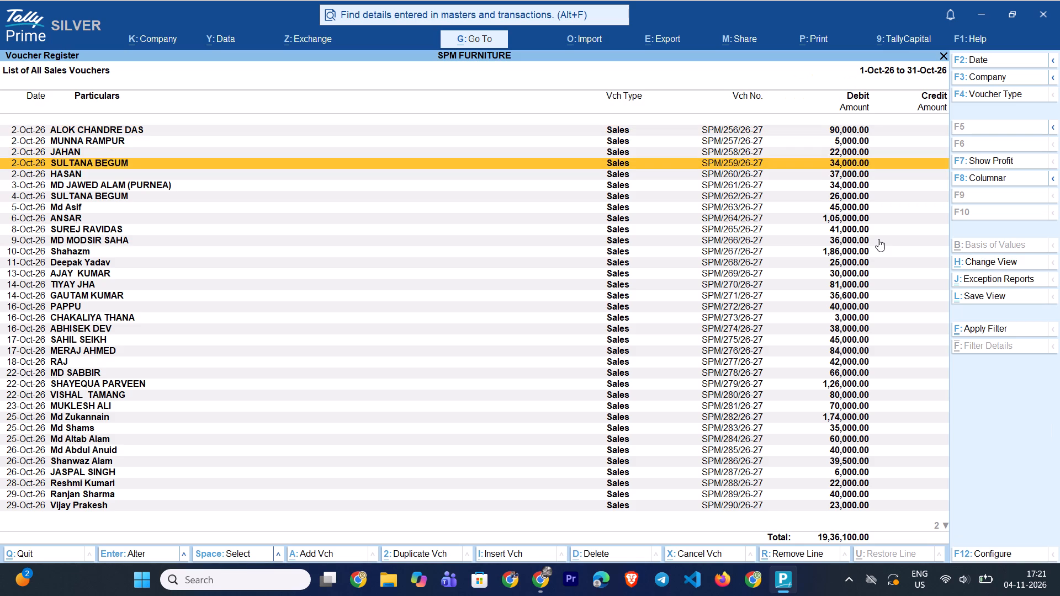
{"action": "key", "text": "Down"}
{"action": "key", "text": "Down"}
{"action": "key", "text": "Down"}
{"action": "key", "text": "Down"}
{"action": "key", "text": "Down"}
{"action": "key", "text": "Down"}
{"action": "key", "text": "Down"}
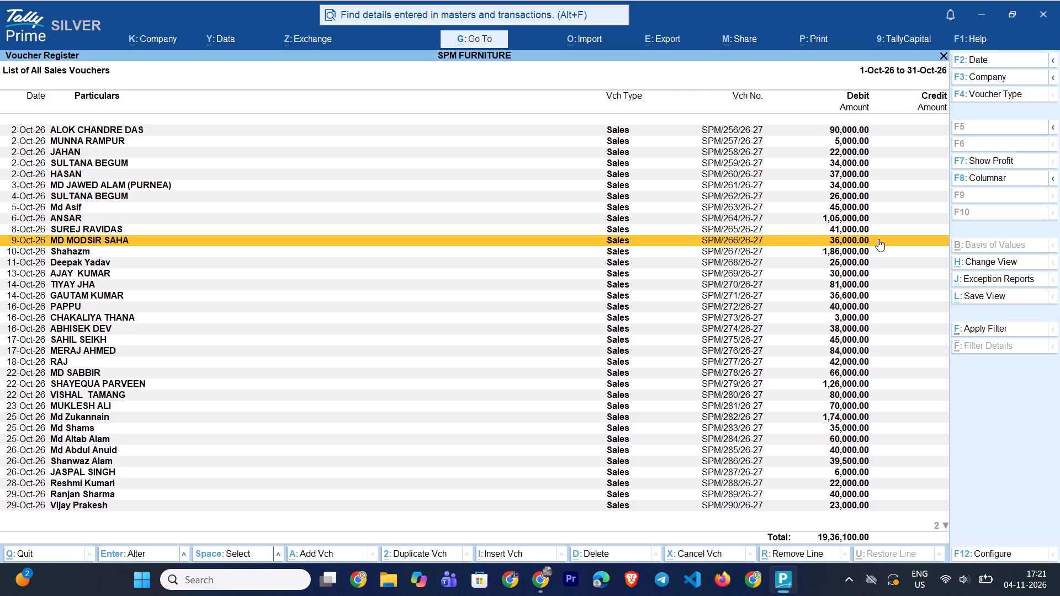
{"action": "key", "text": "Down"}
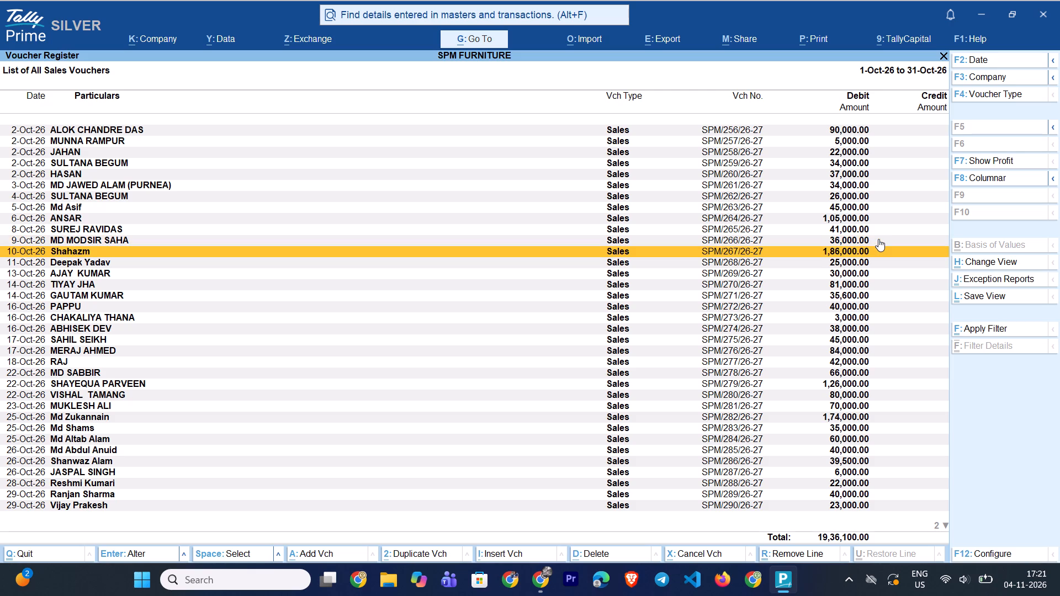
{"action": "key", "text": "Up"}
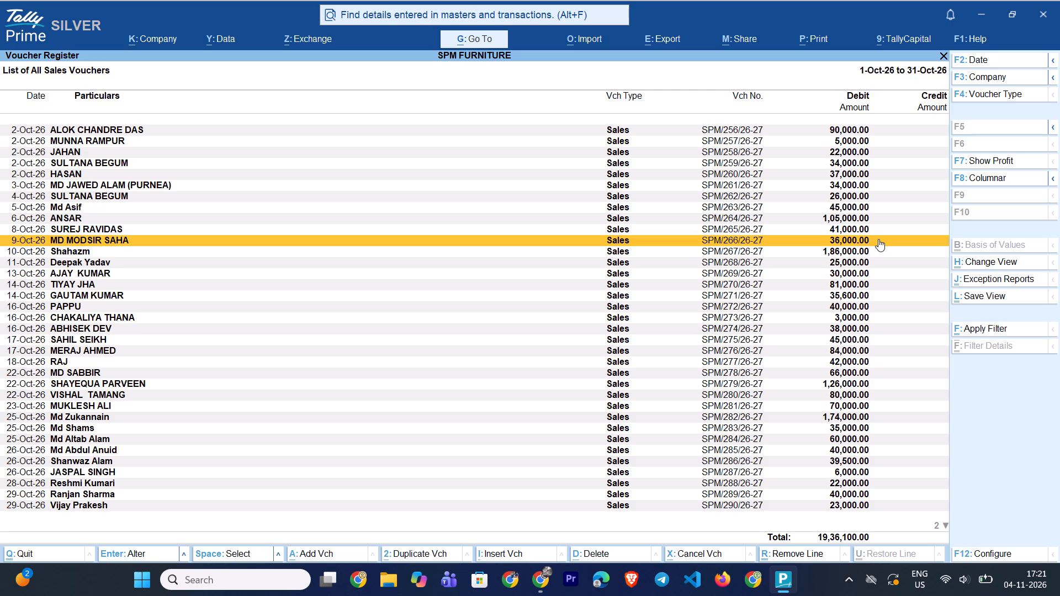
{"action": "key", "text": "Down"}
{"action": "key", "text": "Down"}
{"action": "key", "text": "Down"}
{"action": "key", "text": "Down"}
{"action": "key", "text": "Down"}
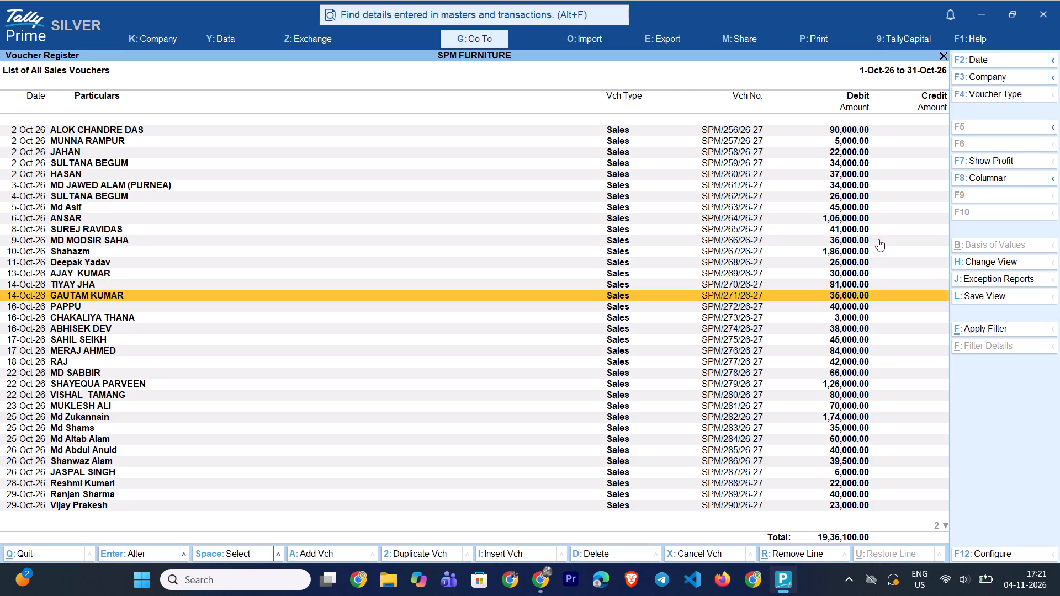
{"action": "key", "text": "Down"}
{"action": "key", "text": "Down"}
{"action": "key", "text": "Down"}
{"action": "key", "text": "Down"}
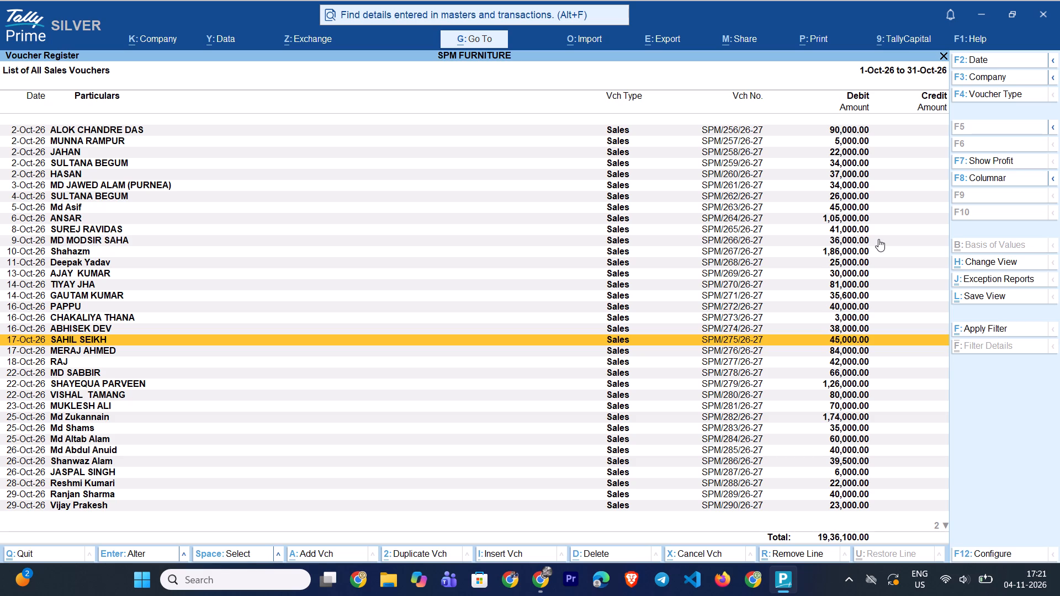
{"action": "key", "text": "Up"}
{"action": "key", "text": "Up"}
{"action": "key", "text": "Up"}
{"action": "key", "text": "Up"}
{"action": "key", "text": "Up"}
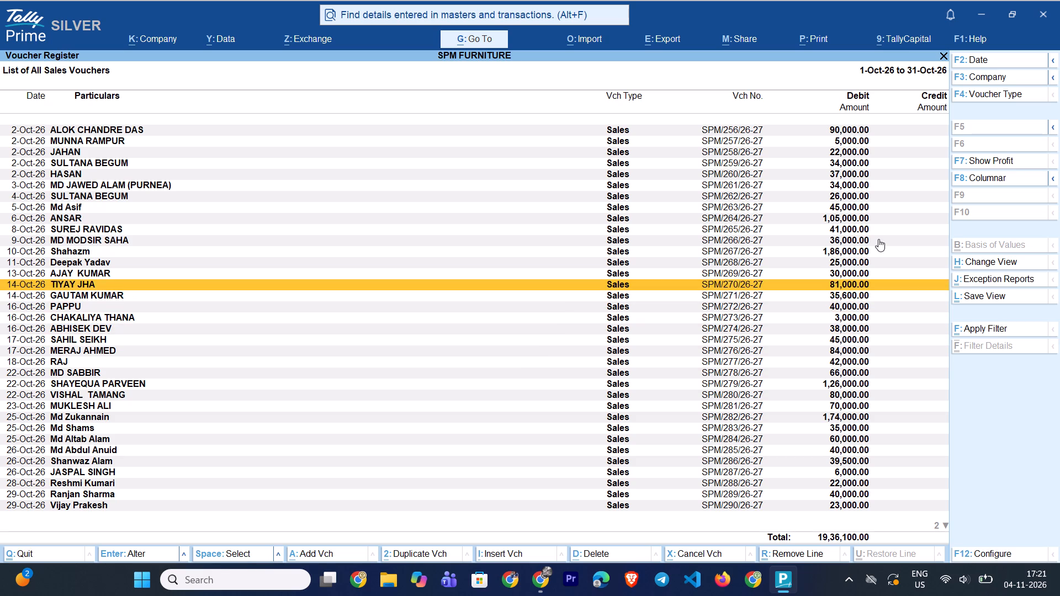
{"action": "key", "text": "Up"}
{"action": "key", "text": "Up"}
{"action": "key", "text": "Up"}
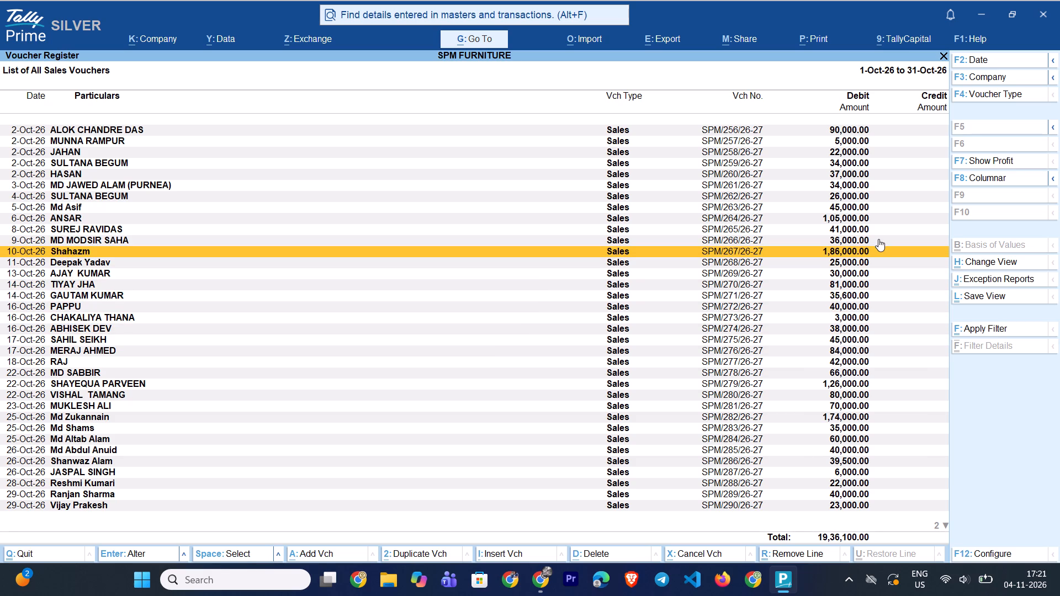
Open sales voucher SPM/267/26-27 for alteration and accept it.
{"action": "key", "text": "Return"}
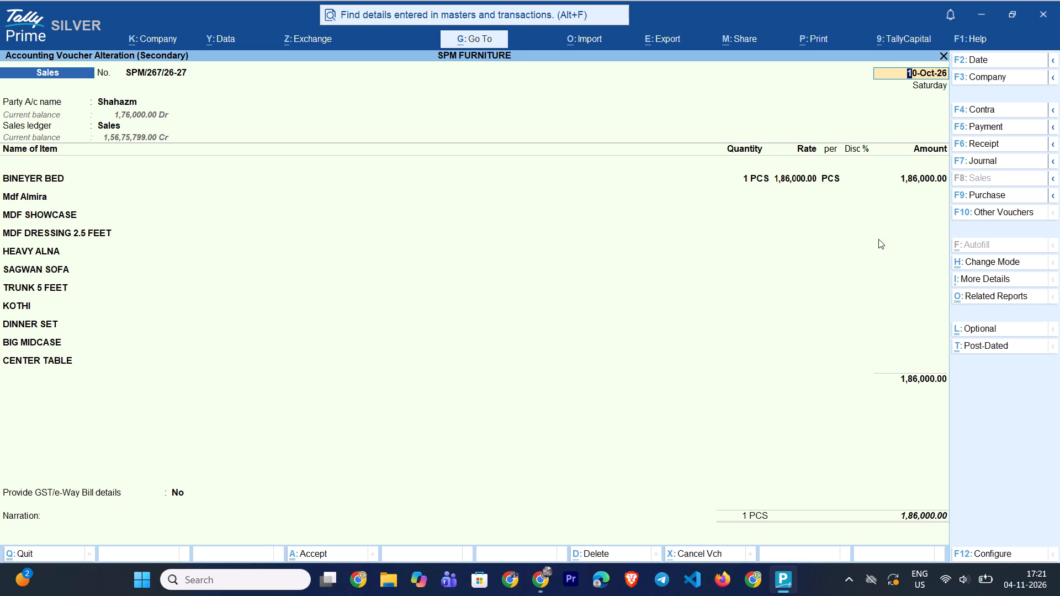
{"action": "key", "text": "ctrl+a"}
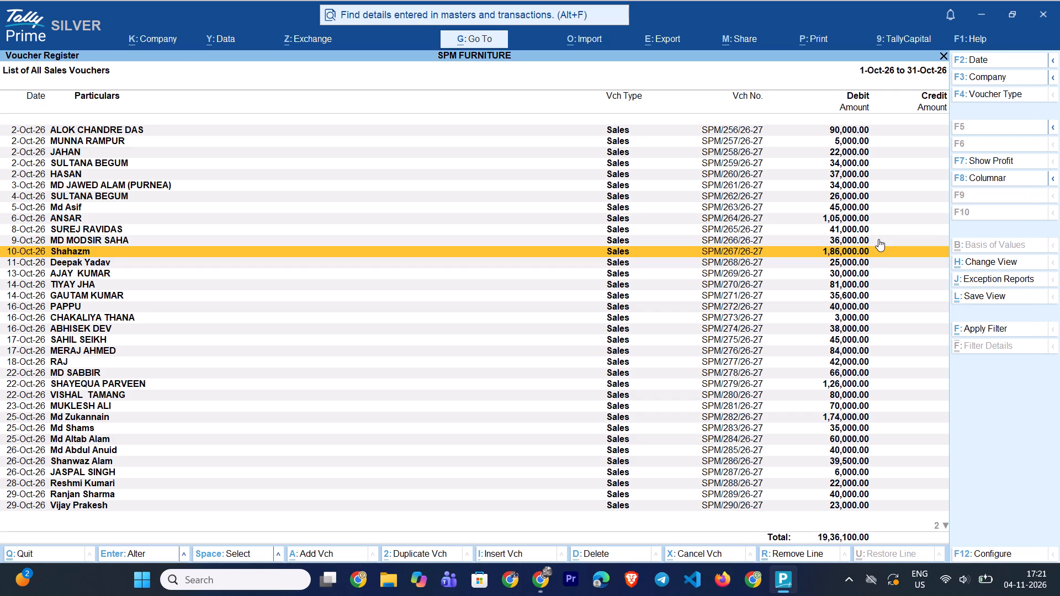
Reopen sales voucher SPM/267/26-27 and preview its invoice printout.
{"action": "key", "text": "Return"}
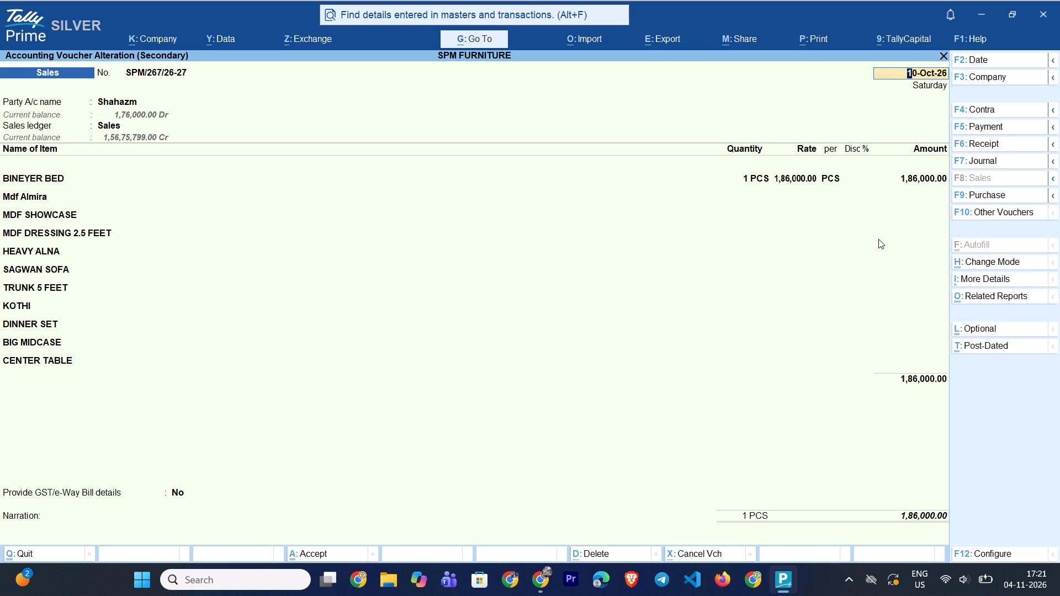
{"action": "key", "text": "ctrl+p"}
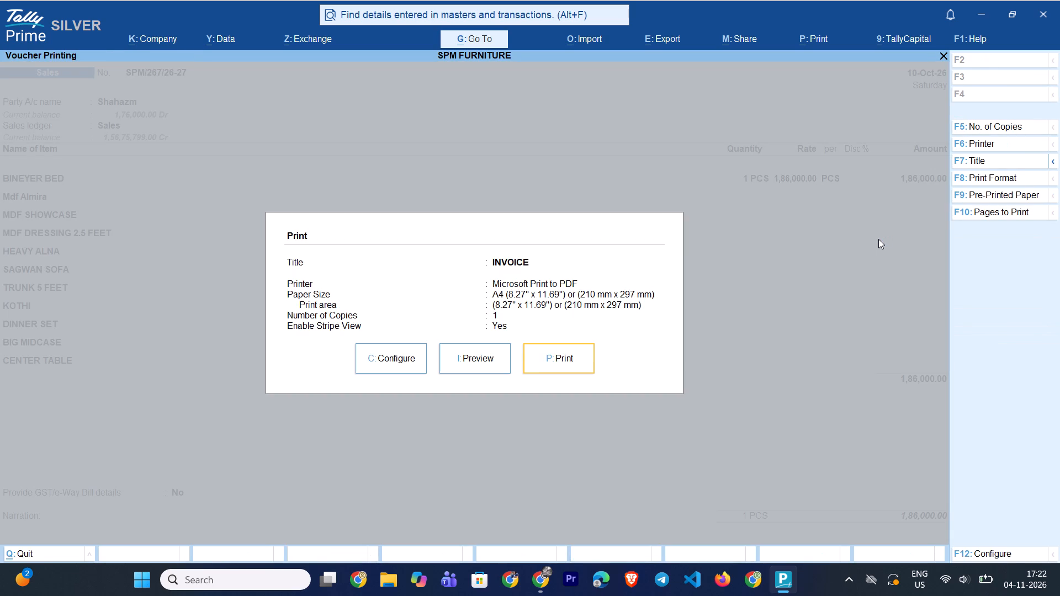
{"action": "key", "text": "Left"}
{"action": "key", "text": "Return"}
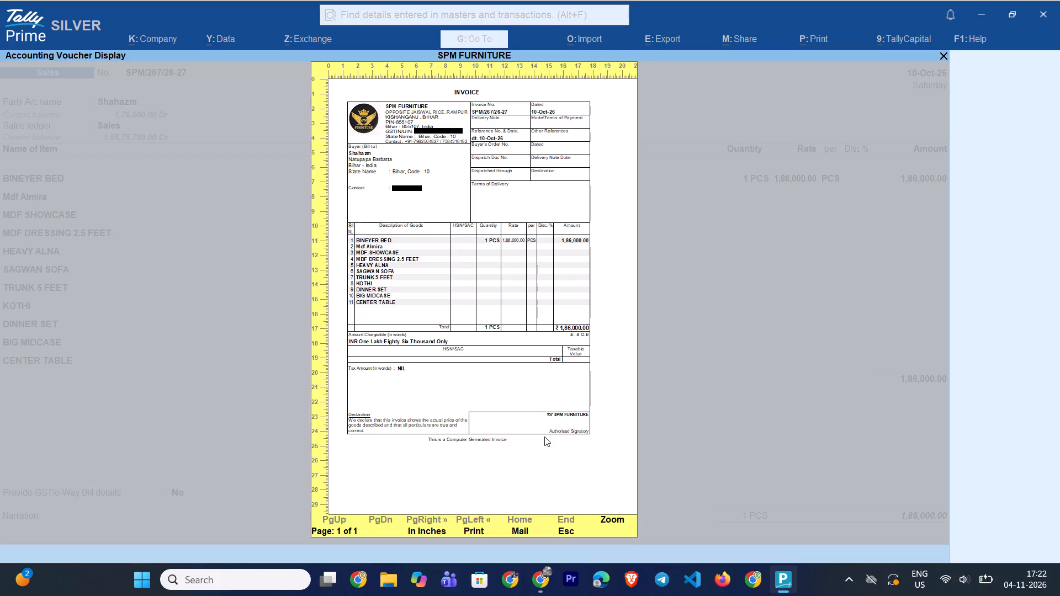
{"action": "key", "text": "Escape"}
Print the invoice with Microsoft Print to PDF and save it in the Downloads folder as SHA.288.
{"action": "key", "text": "Return"}
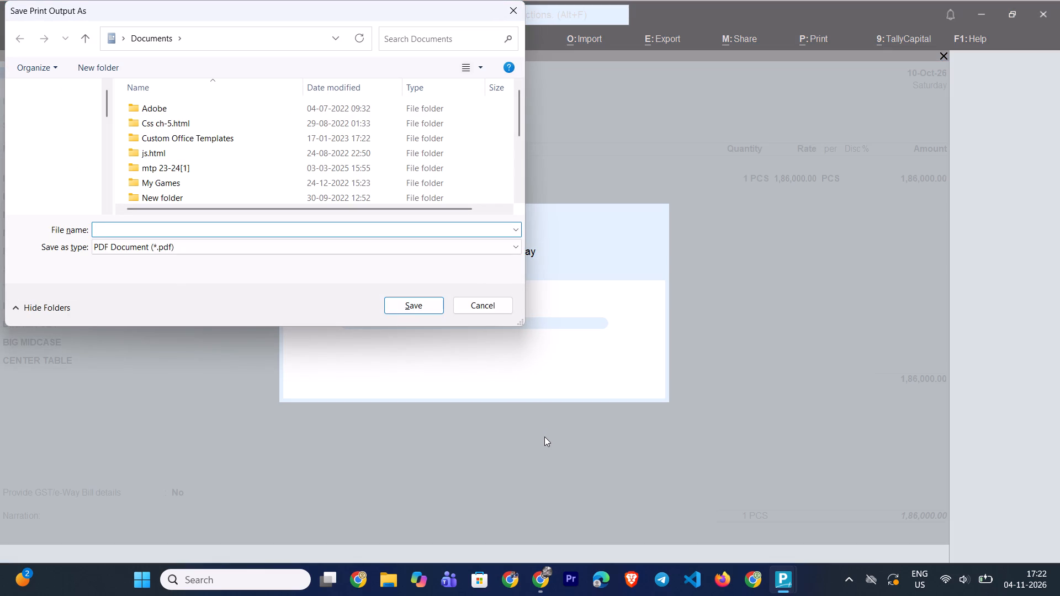
{"action": "left_click", "coordinate": [52, 178]}
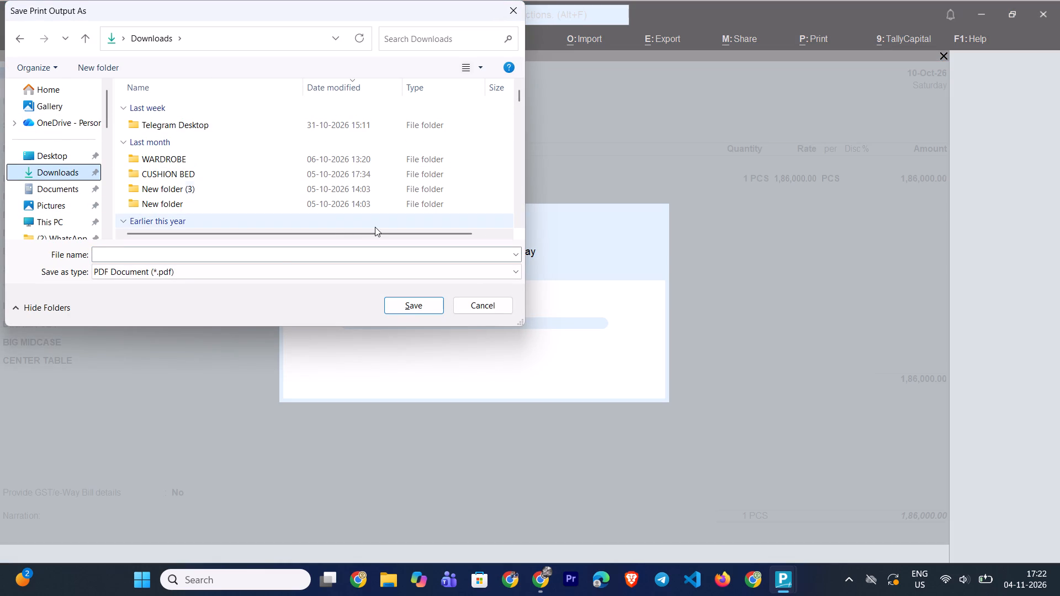
{"action": "left_click", "coordinate": [214, 256]}
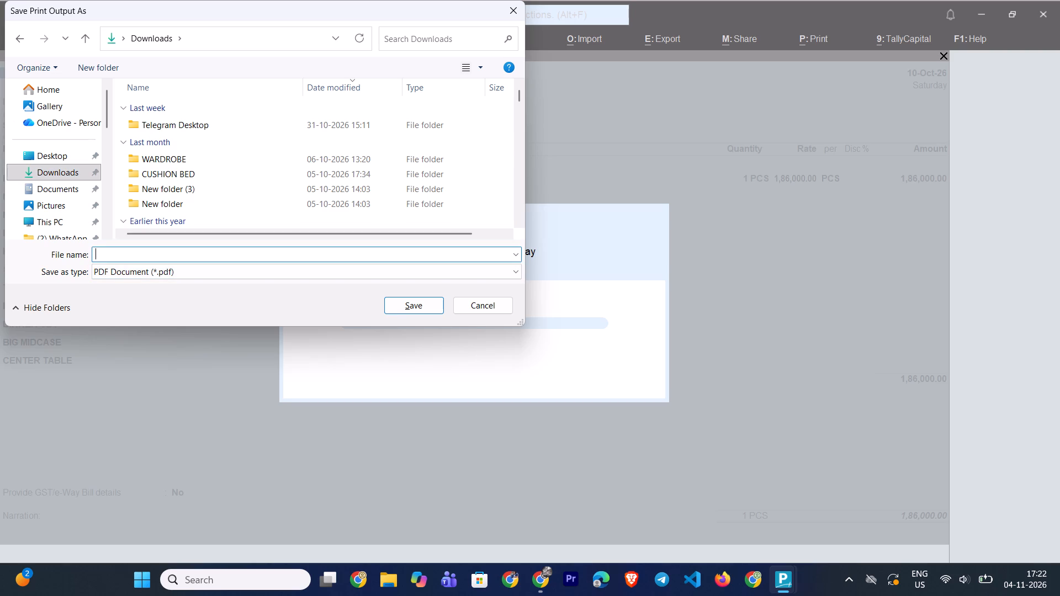
{"action": "type", "text": "SHA."}
{"action": "key", "text": "b"}
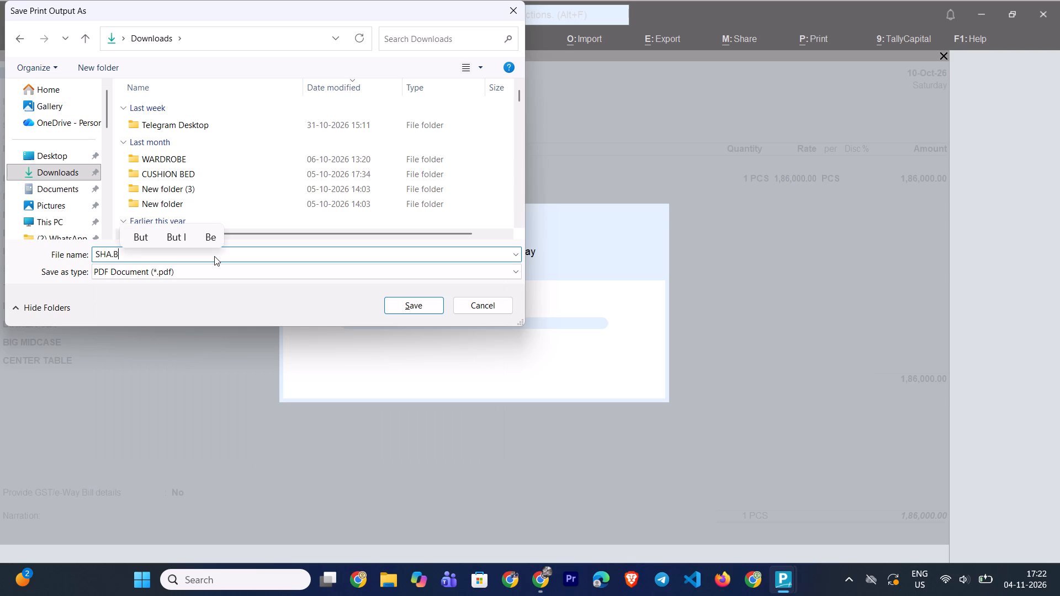
{"action": "key", "text": "BackSpace"}
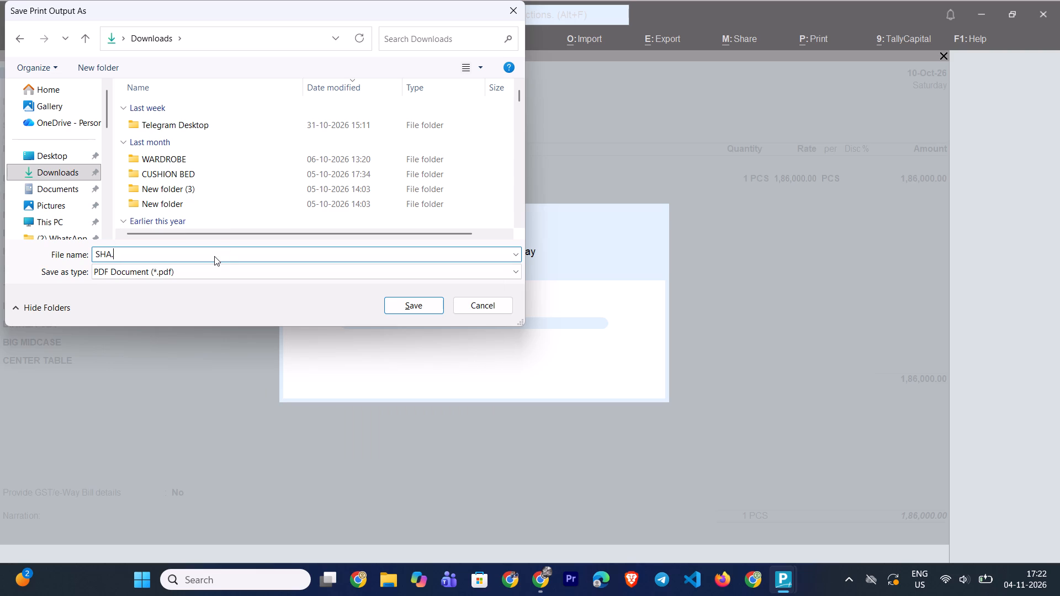
{"action": "type", "text": "288"}
{"action": "key", "text": "Return"}
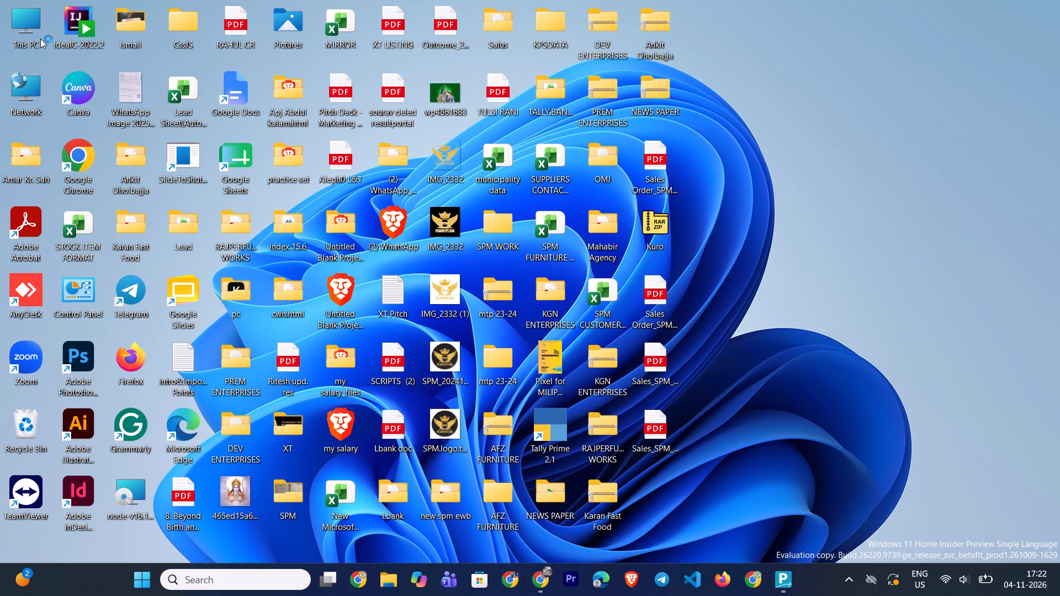
In File Explorer, open SHA.288 from the Downloads folder and examine the invoice's goods lines and total.
{"action": "double_click", "coordinate": [38, 36]}
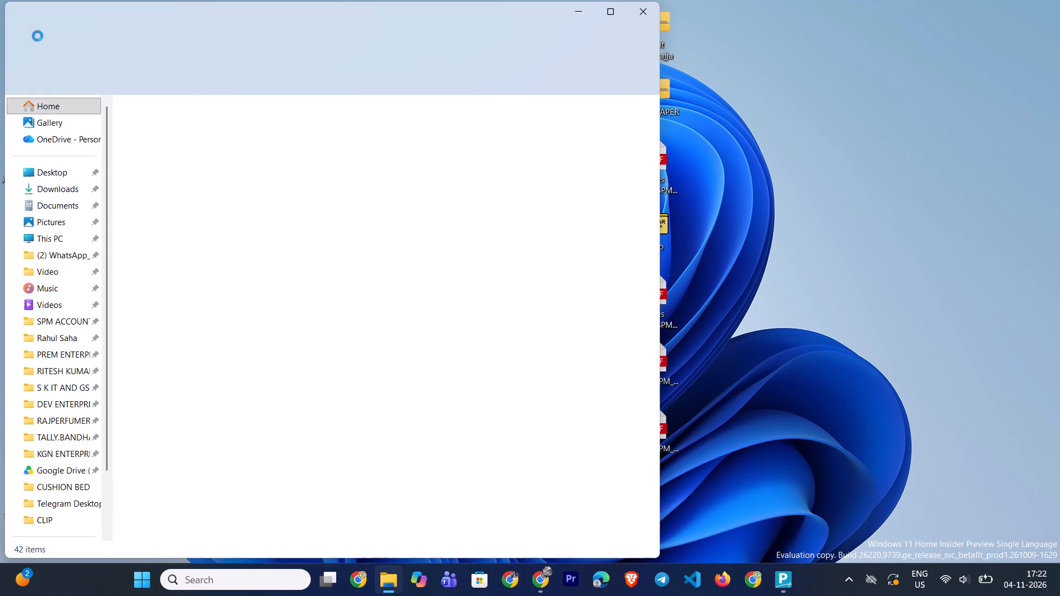
{"action": "double_click", "coordinate": [69, 142]}
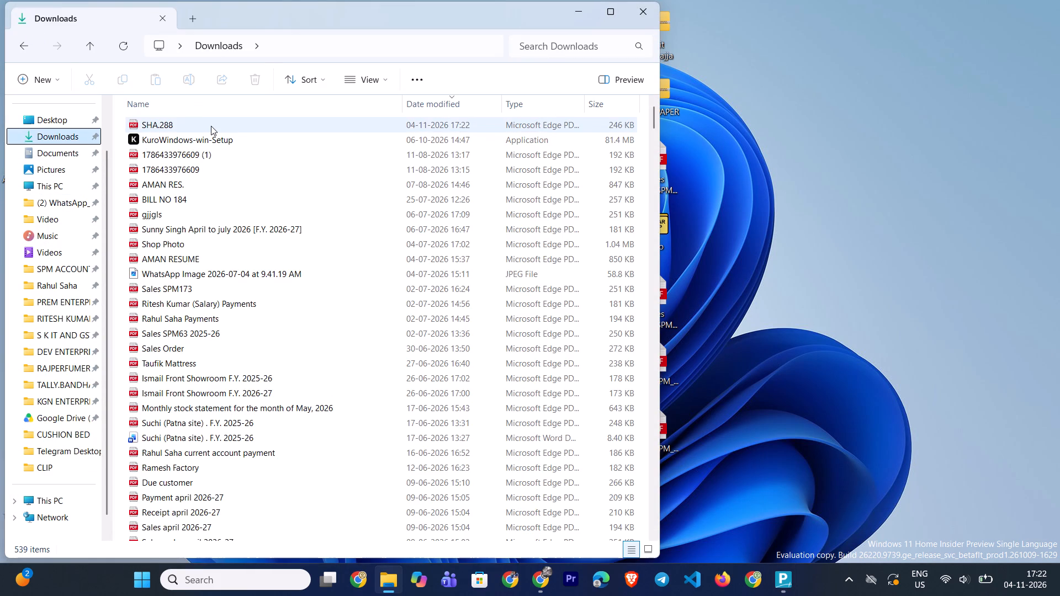
{"action": "double_click", "coordinate": [211, 126]}
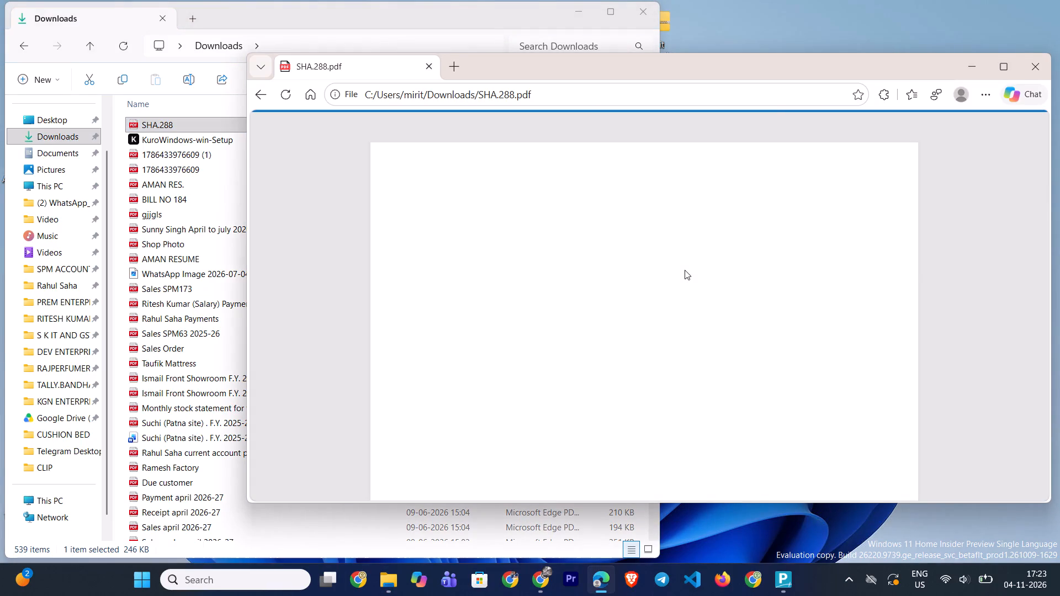
{"action": "scroll", "coordinate": [569, 305], "scroll_direction": "down", "scroll_amount": 2}
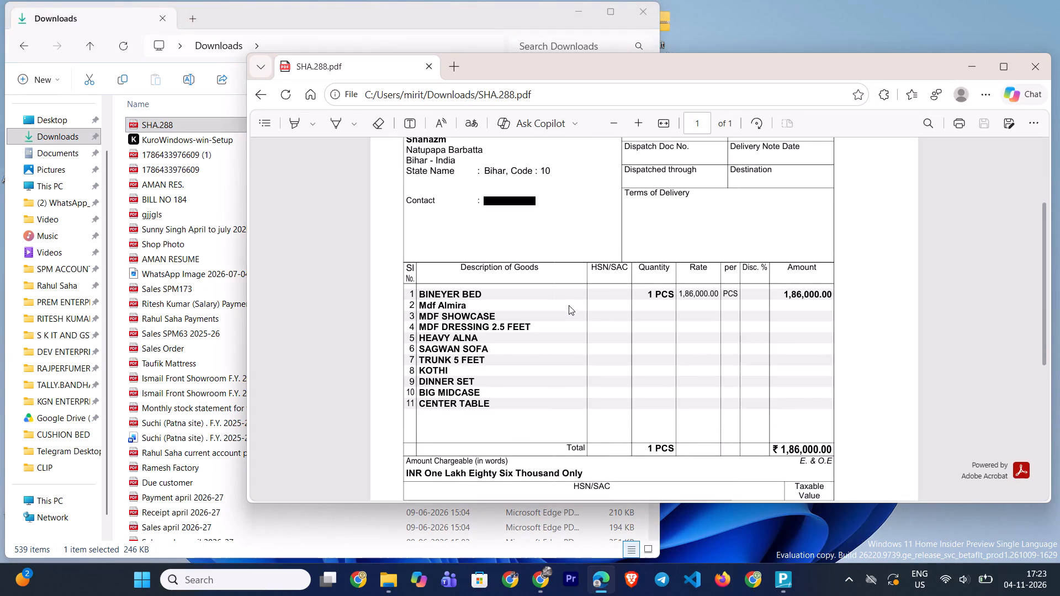
{"action": "scroll", "coordinate": [569, 305], "scroll_direction": "down", "scroll_amount": 1}
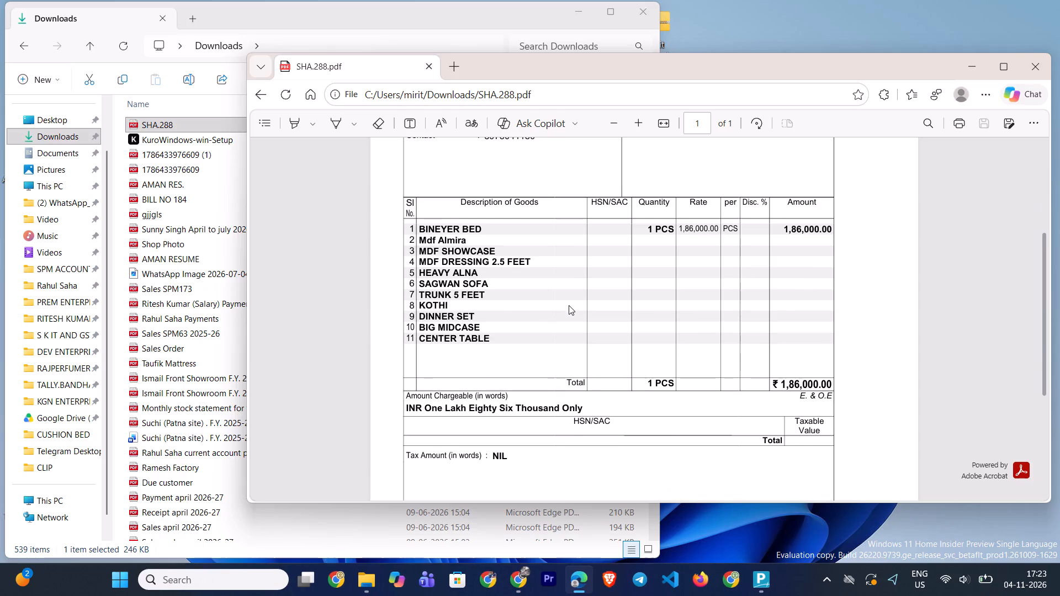
Examine the rest of the SHA.288 invoice down to the declaration and signatory area, and close the PDF.
{"action": "scroll", "coordinate": [569, 305], "scroll_direction": "down", "scroll_amount": 2}
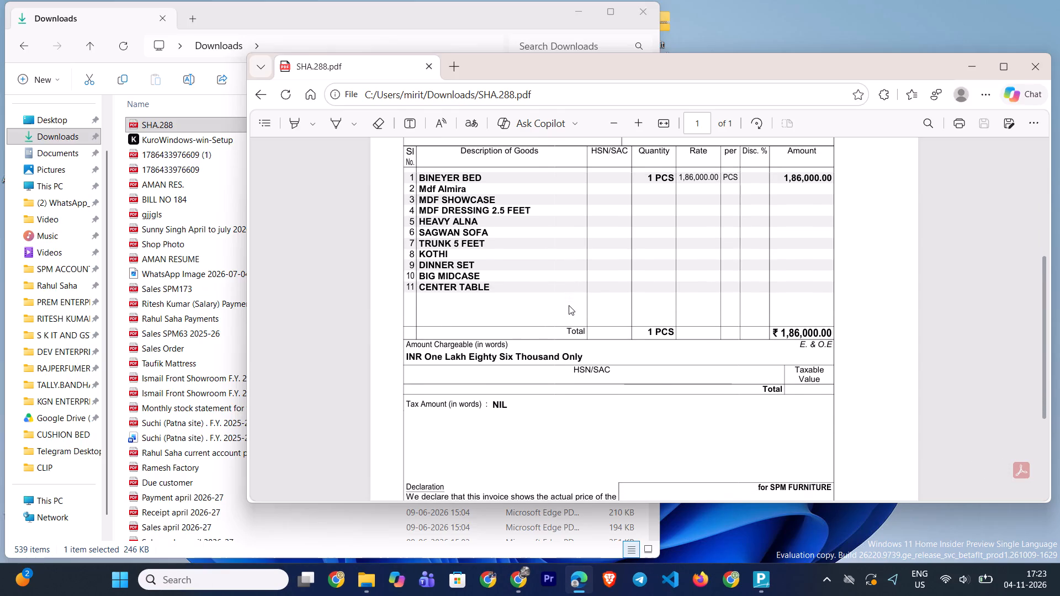
{"action": "scroll", "coordinate": [569, 305], "scroll_direction": "down", "scroll_amount": 2}
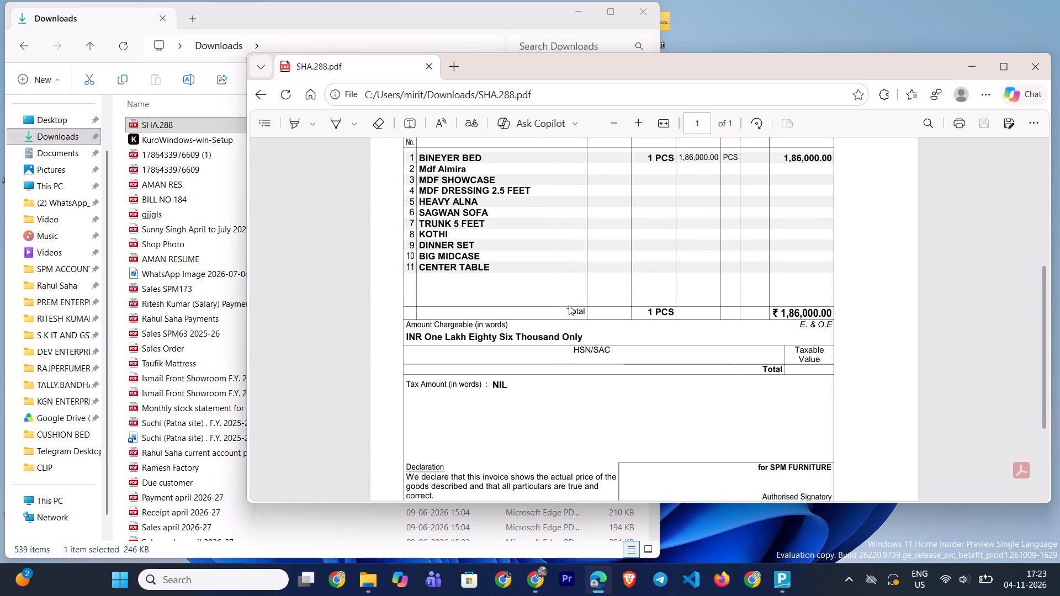
{"action": "scroll", "coordinate": [569, 305], "scroll_direction": "down", "scroll_amount": 1}
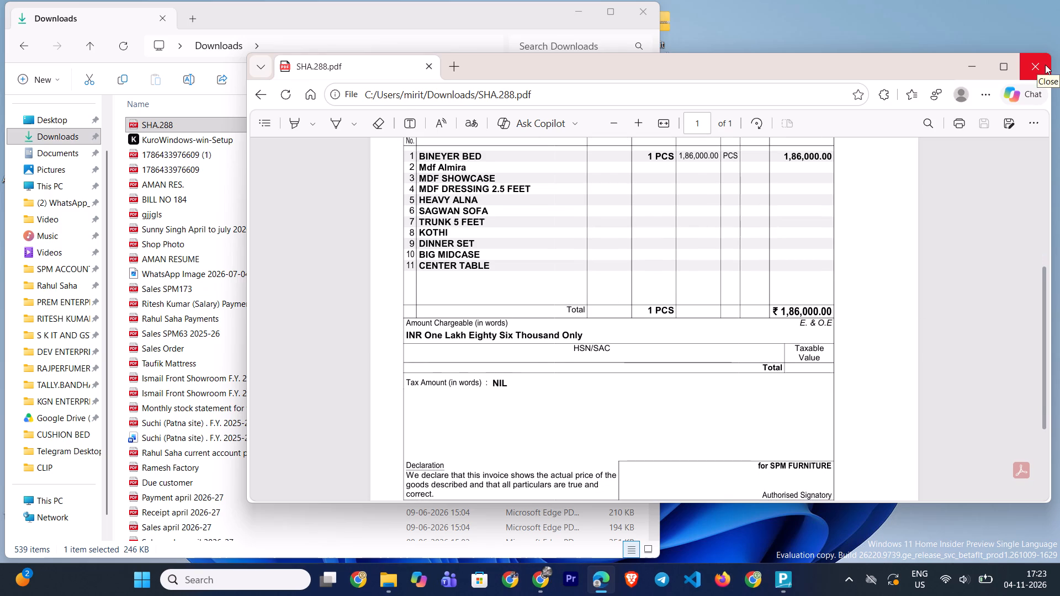
{"action": "left_click", "coordinate": [1045, 65]}
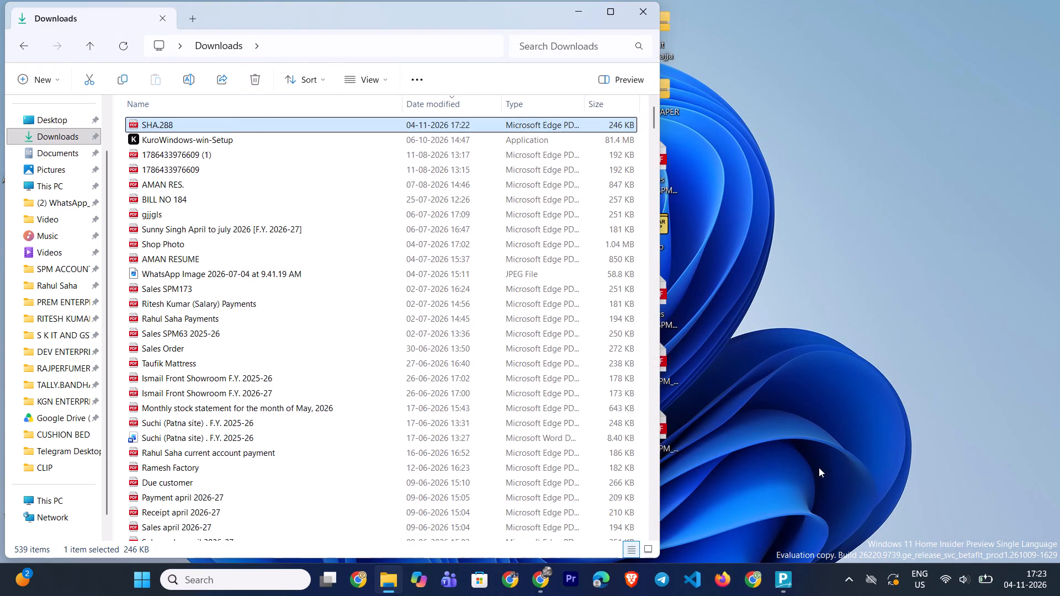
Switch to TallyPrime and go through the dispatch and order details of voucher SPM/267/26-27, leaving every field blank.
{"action": "left_click", "coordinate": [780, 577]}
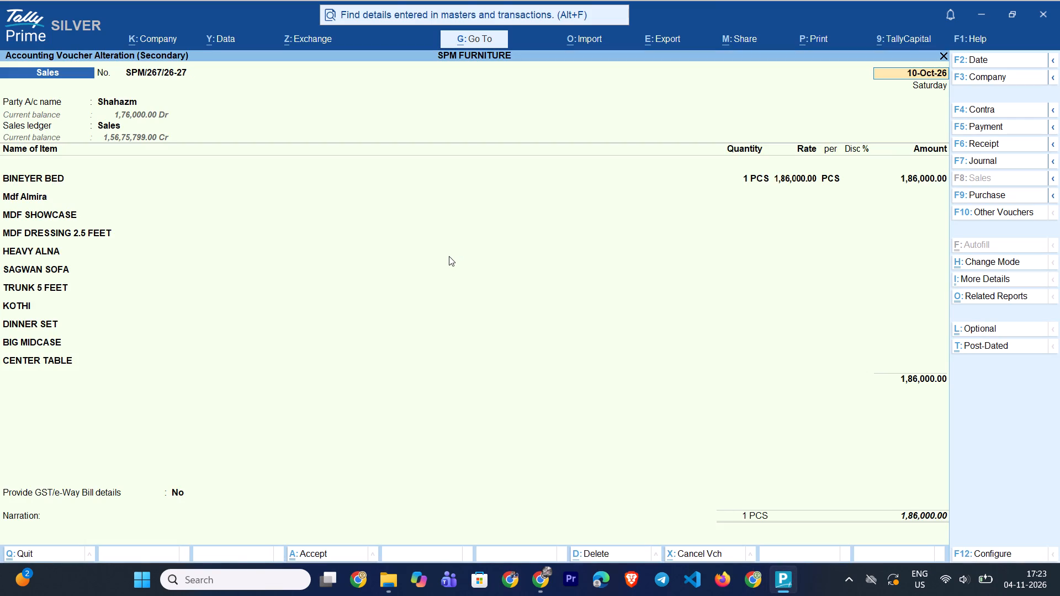
{"action": "key", "text": "Return"}
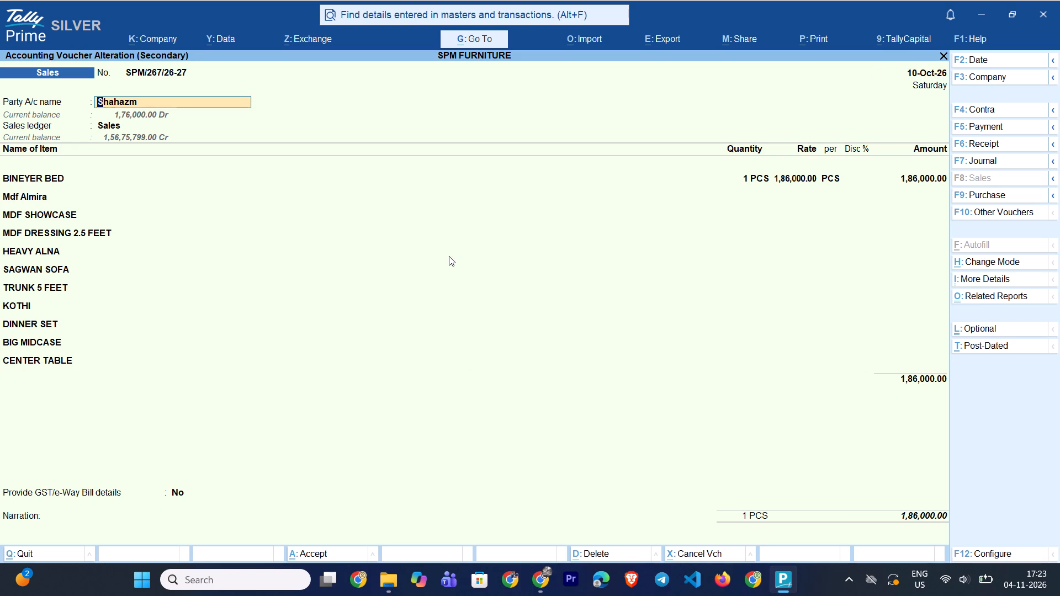
{"action": "key", "text": "Return"}
{"action": "key", "text": "Return"}
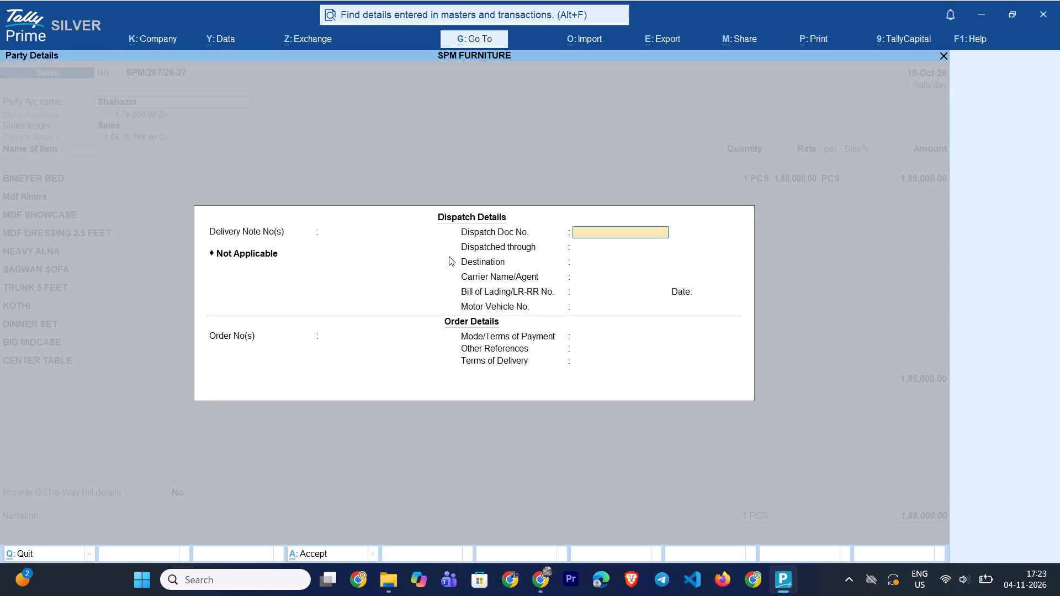
{"action": "key", "text": "Return"}
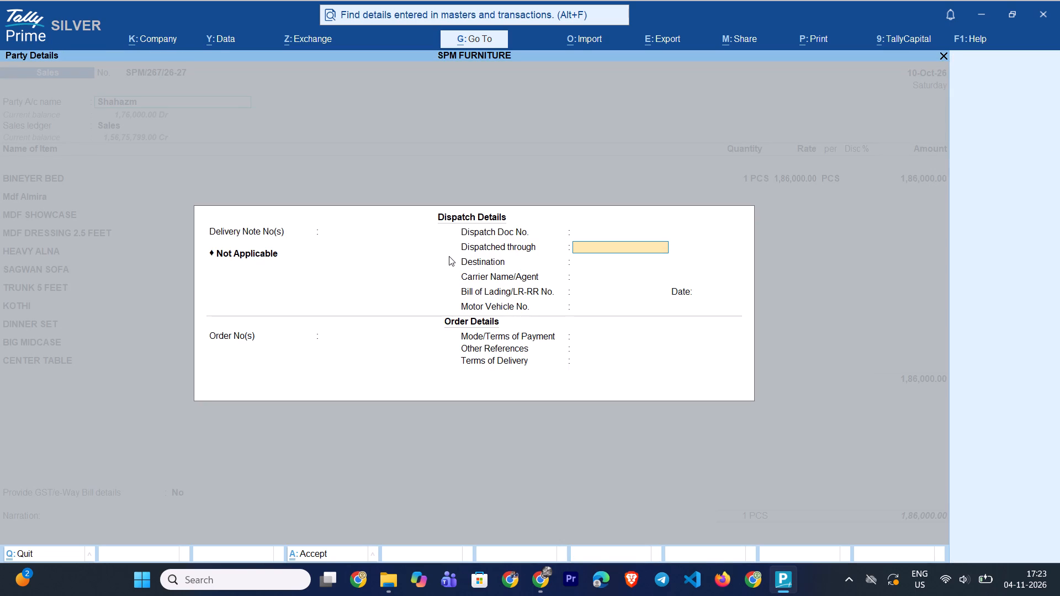
{"action": "key", "text": "Return"}
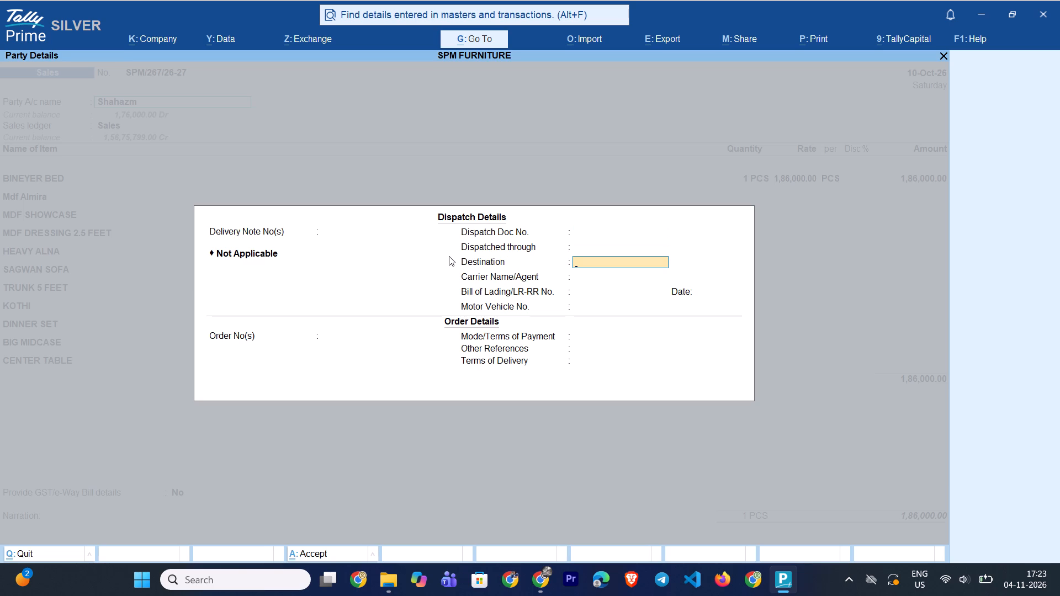
{"action": "key", "text": "Return"}
{"action": "key", "text": "Return"}
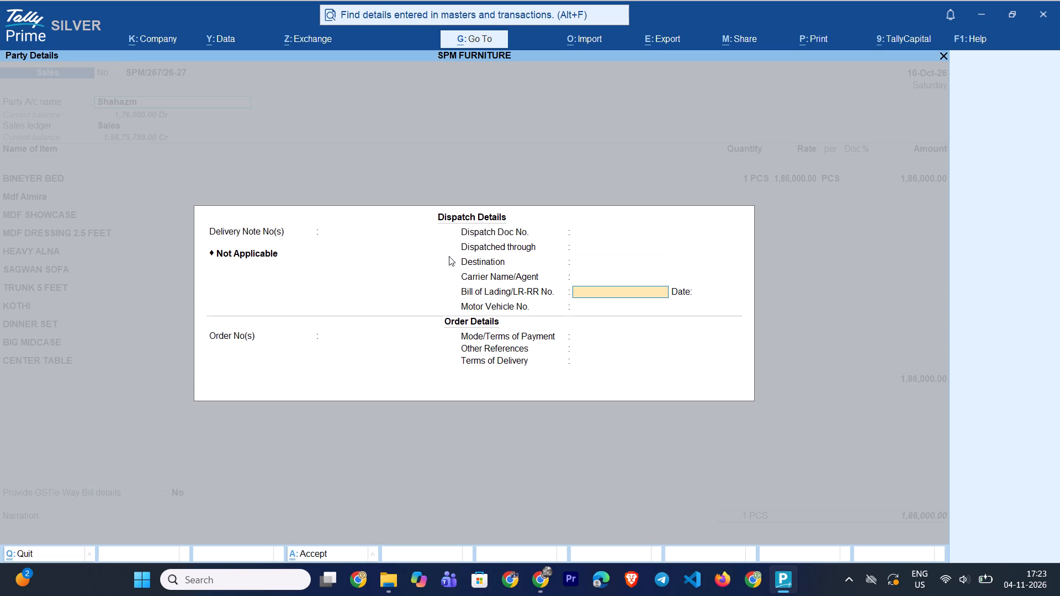
{"action": "key", "text": "Return"}
{"action": "key", "text": "Return"}
{"action": "key", "text": "Return"}
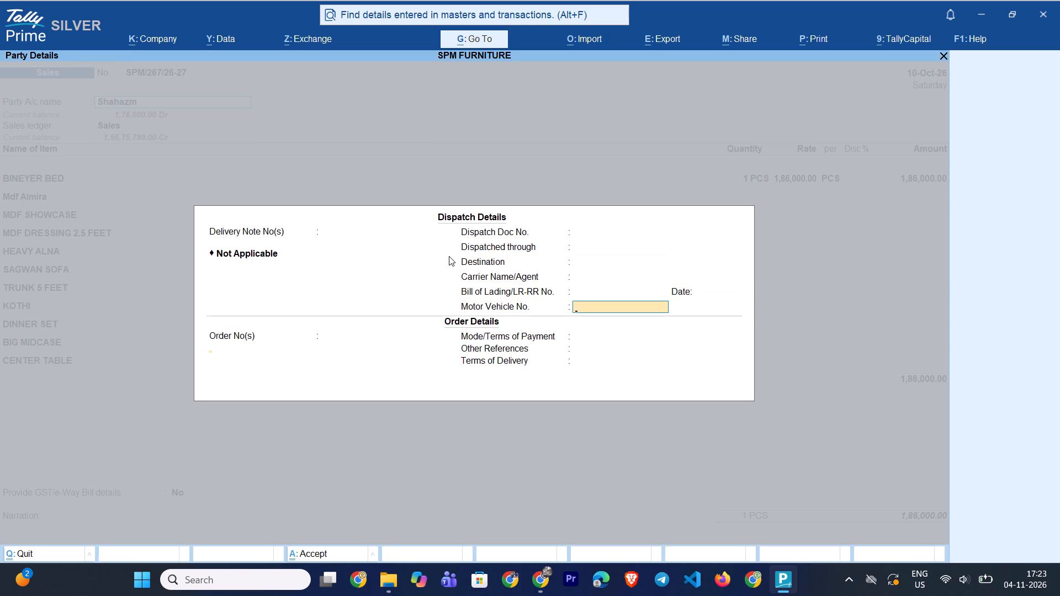
{"action": "key", "text": "Return"}
{"action": "key", "text": "Return"}
{"action": "key", "text": "Return"}
{"action": "key", "text": "Return"}
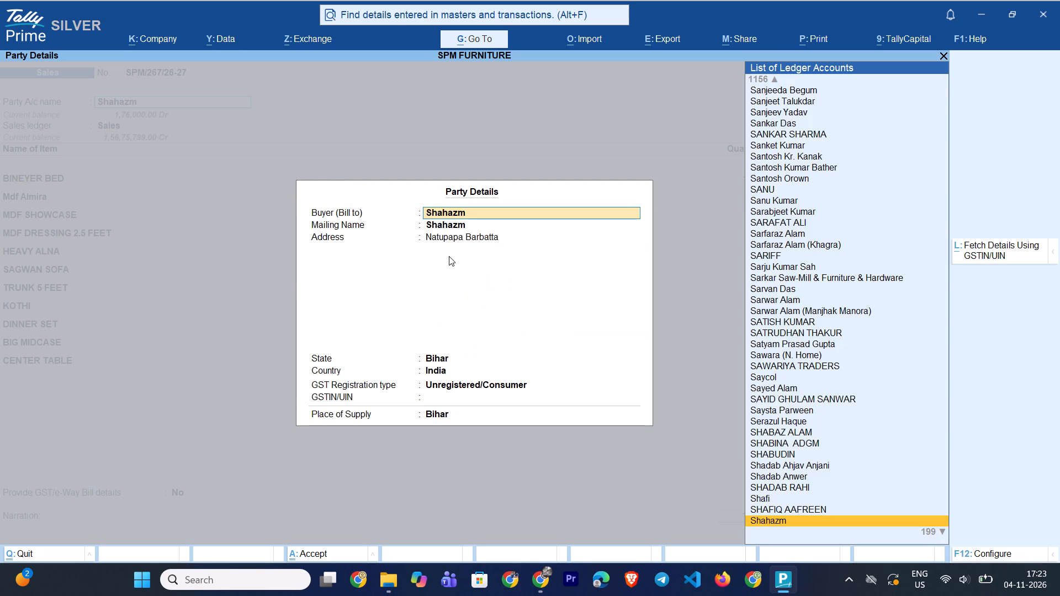
Correct the first place name in the buyer's address and accept the party details with Bihar as state and place of supply.
{"action": "key", "text": "Return"}
{"action": "key", "text": "Return"}
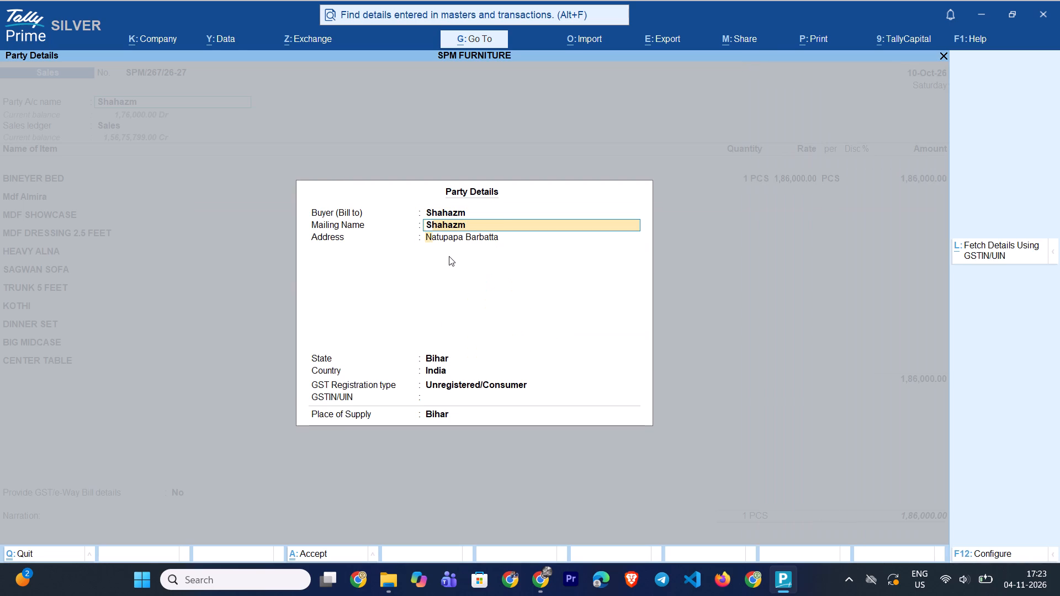
{"action": "key", "text": "Right"}
{"action": "key", "text": "Right"}
{"action": "key", "text": "Right"}
{"action": "key", "text": "Right"}
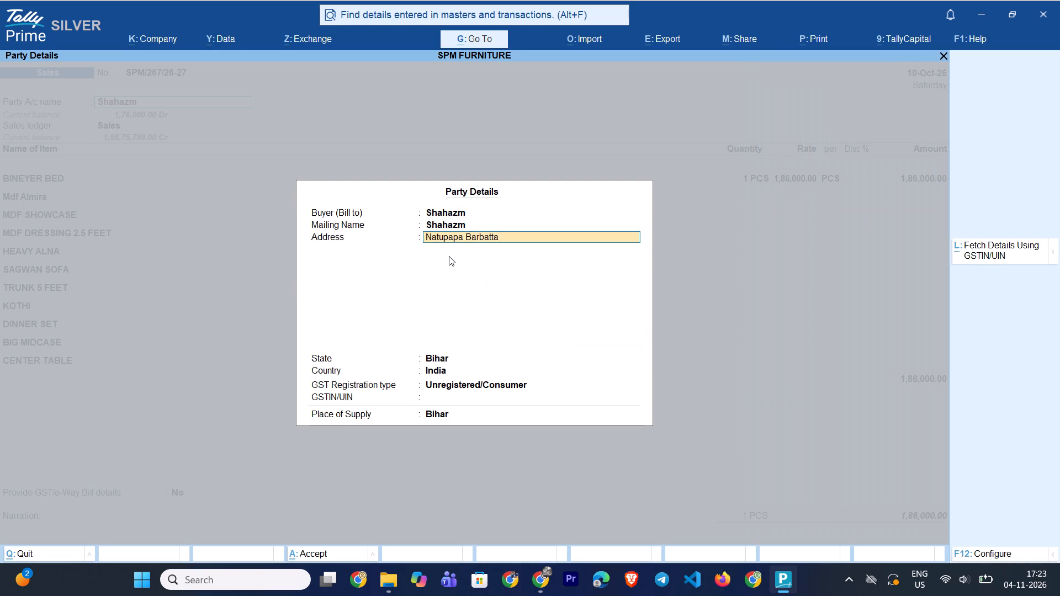
{"action": "key", "text": "Right"}
{"action": "key", "text": "Right"}
{"action": "key", "text": "Right"}
{"action": "key", "text": "BackSpace"}
{"action": "key", "text": "BackSpace"}
{"action": "type", "text": "RA"}
{"action": "key", "text": "BackSpace"}
{"action": "key", "text": "BackSpace"}
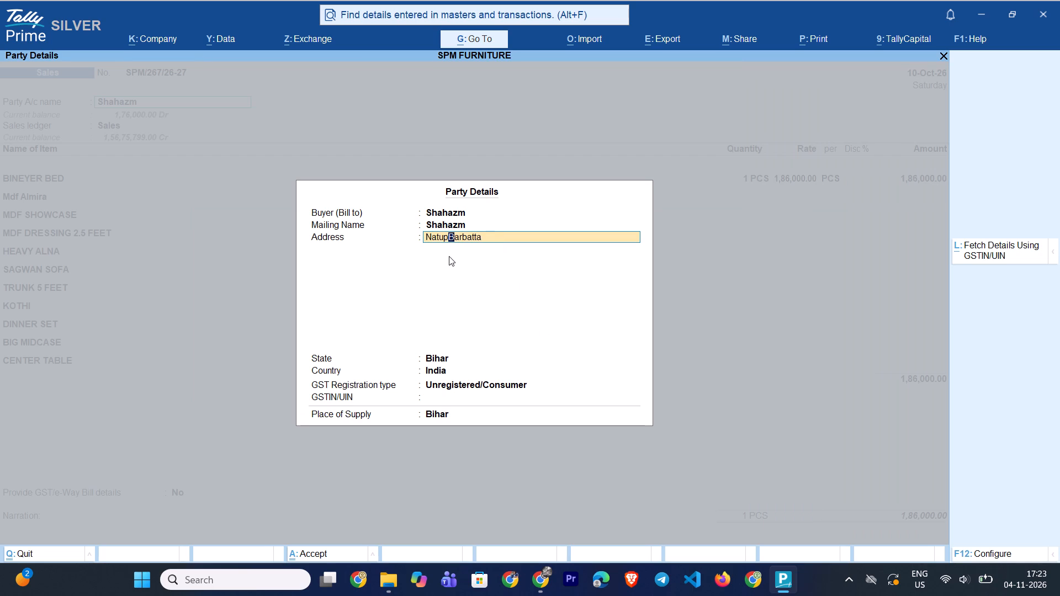
{"action": "type", "text": "ra"}
{"action": "key", "text": "space"}
{"action": "key", "text": "shift+b"}
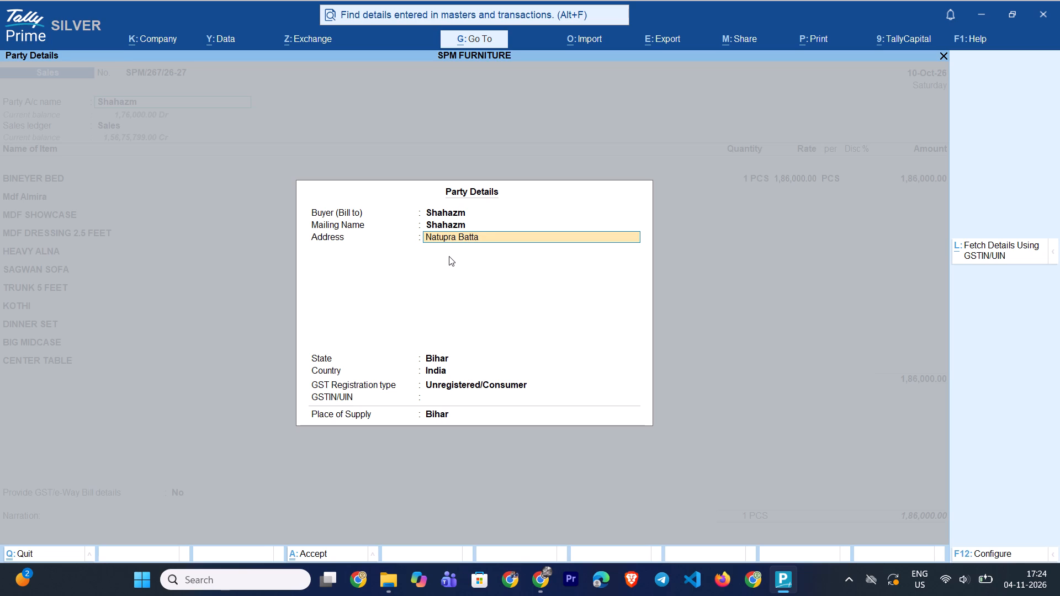
{"action": "type", "text": "ar"}
{"action": "type", "text": "bat"}
{"action": "type", "text": "ta"}
{"action": "left_click", "coordinate": [457, 240]}
{"action": "key", "text": "Return"}
{"action": "key", "text": "Return"}
{"action": "key", "text": "Return"}
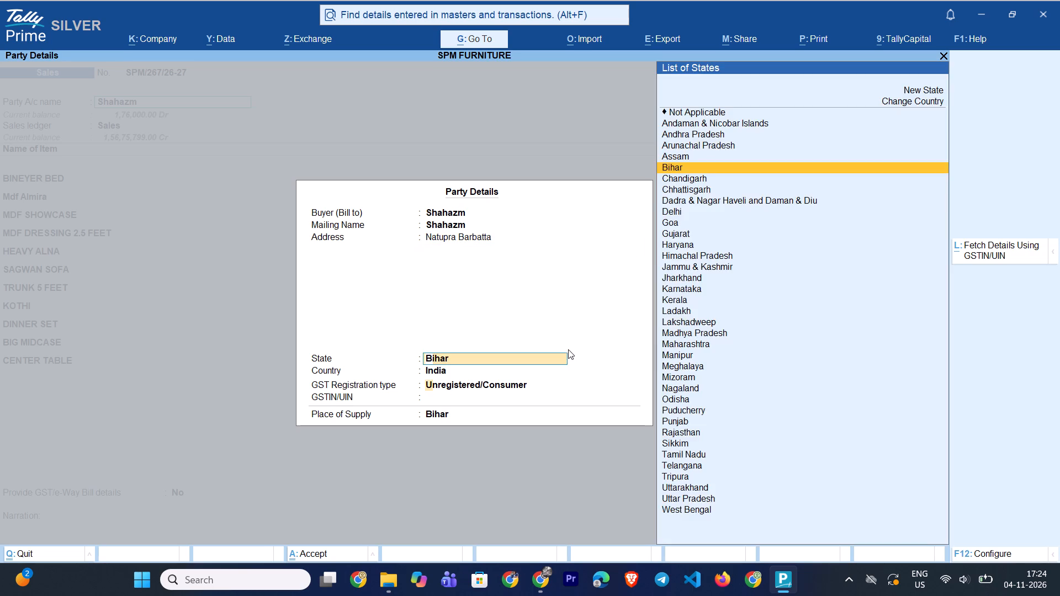
{"action": "key", "text": "Return"}
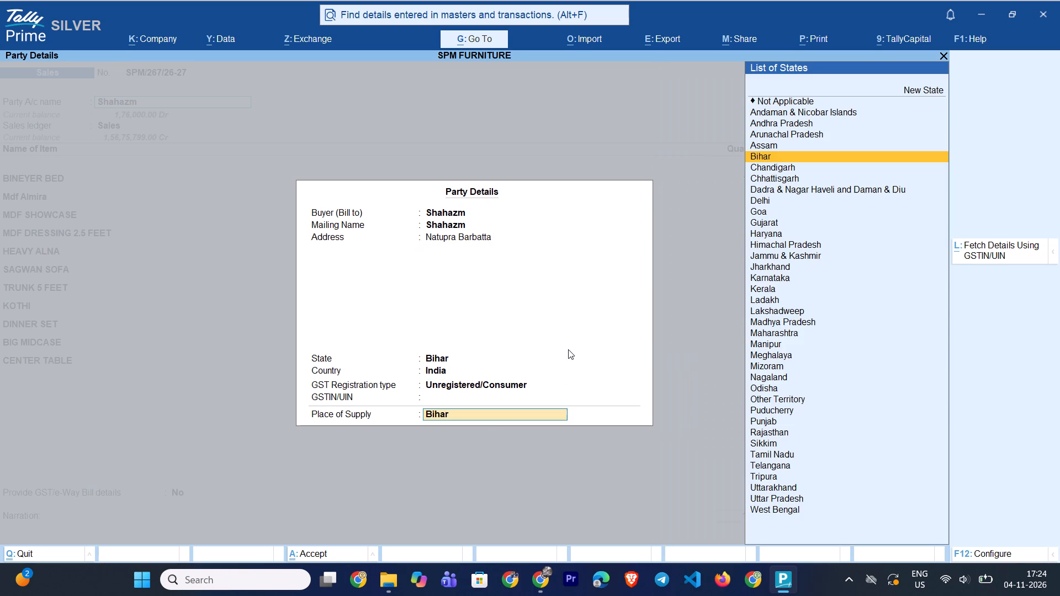
{"action": "key", "text": "Return"}
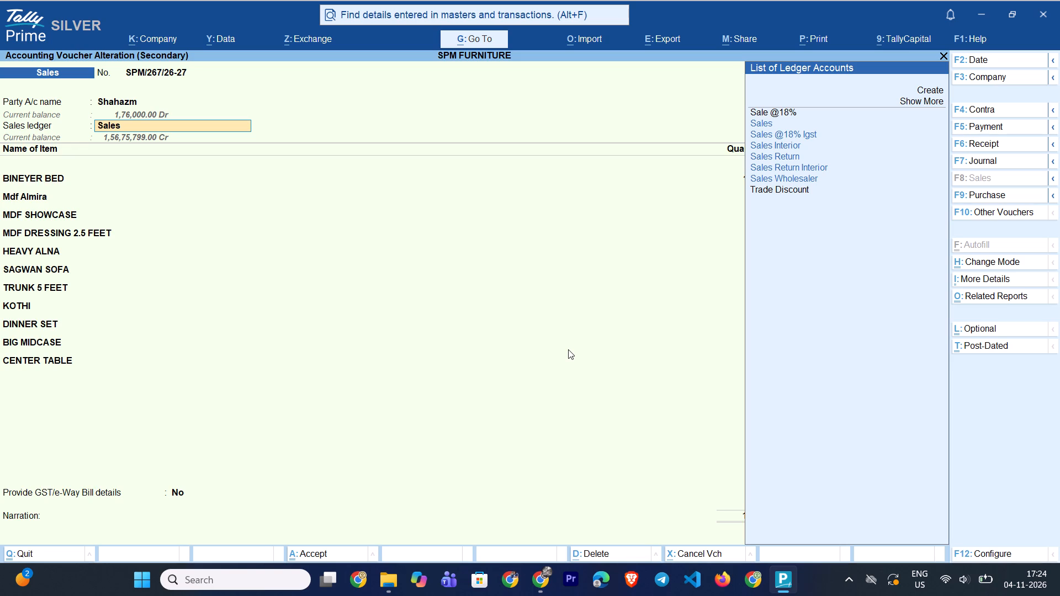
Keep Sales as the sales ledger and open the item description for BINEYER BED.
{"action": "key", "text": "Return"}
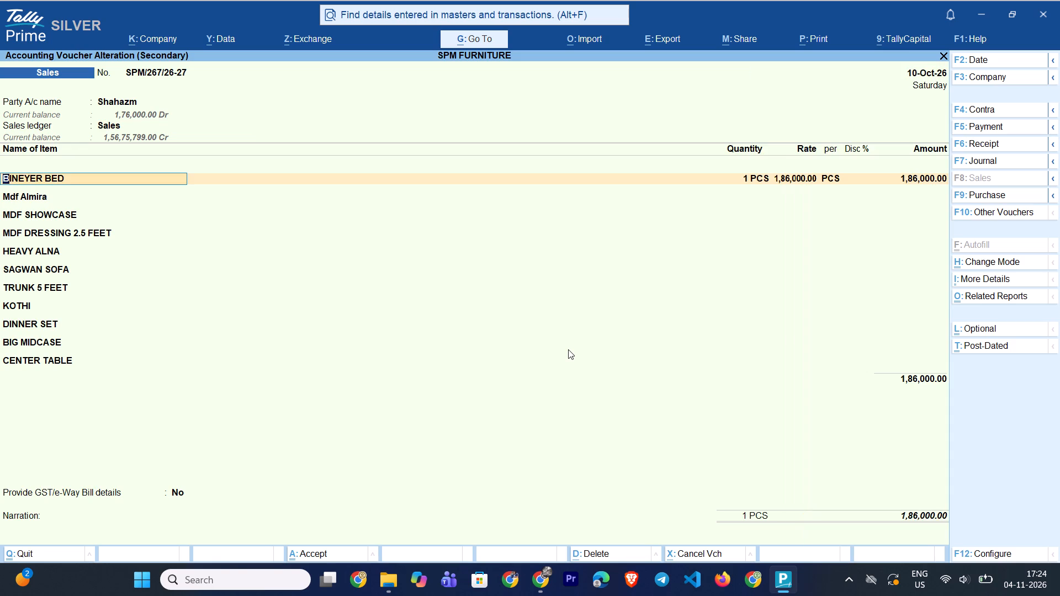
{"action": "key", "text": "Return"}
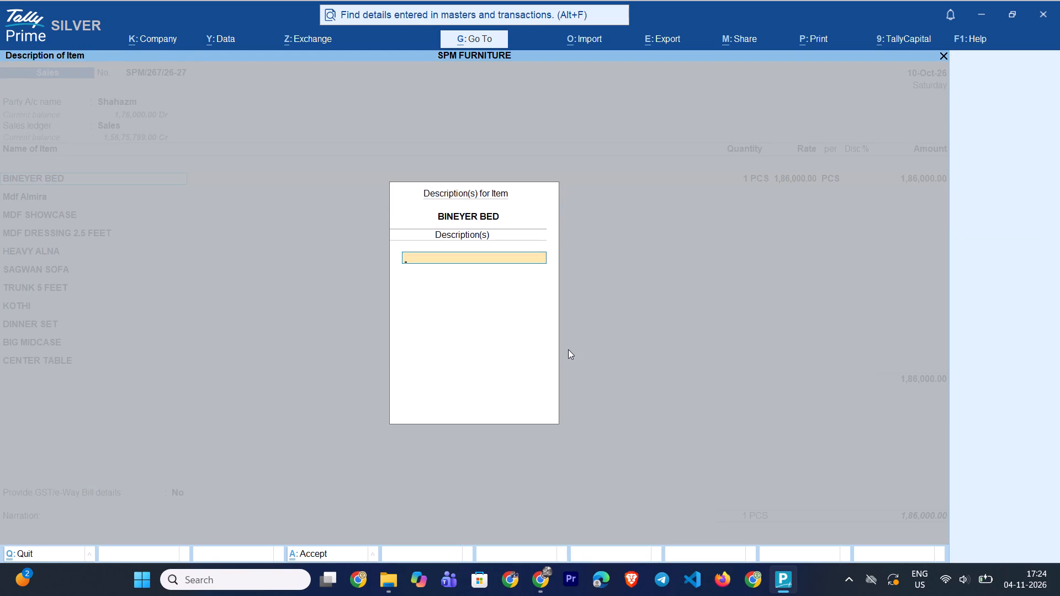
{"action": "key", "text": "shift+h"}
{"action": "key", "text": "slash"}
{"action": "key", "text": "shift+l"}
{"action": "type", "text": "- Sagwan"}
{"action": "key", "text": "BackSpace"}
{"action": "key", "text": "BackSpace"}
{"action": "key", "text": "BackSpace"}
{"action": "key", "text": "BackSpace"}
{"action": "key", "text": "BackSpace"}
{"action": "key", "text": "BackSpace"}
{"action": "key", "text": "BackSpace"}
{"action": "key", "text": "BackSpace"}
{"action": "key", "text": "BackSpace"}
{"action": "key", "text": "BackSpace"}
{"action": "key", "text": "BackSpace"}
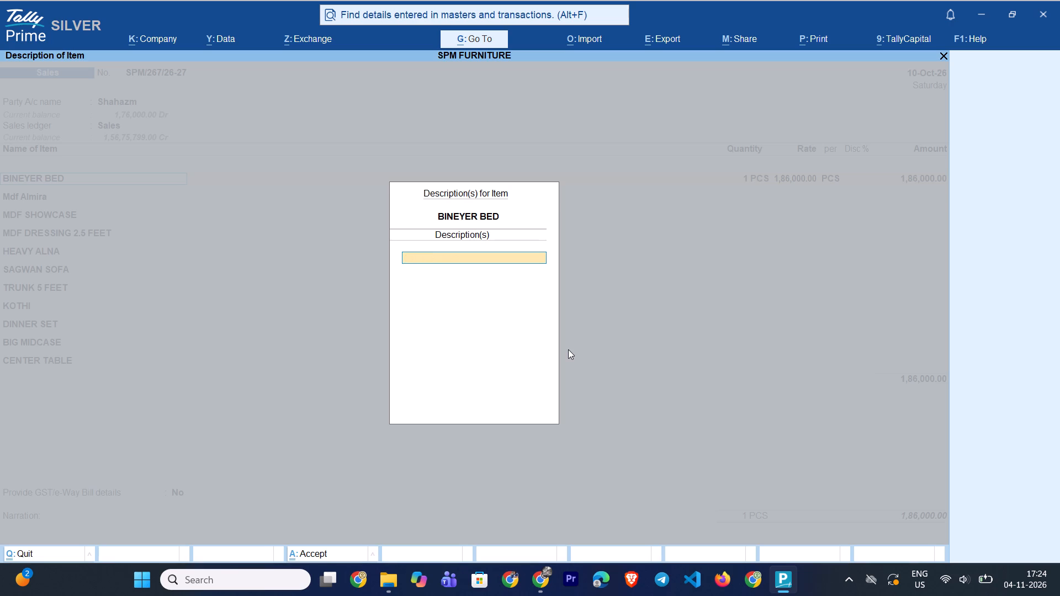
Leave BINEYER BED's description blank and accept its allocation to order SPM/281/26-27, due 9-Oct-26, with 1 PCS at 1,86,000.00.
{"action": "key", "text": "Return"}
{"action": "key", "text": "Return"}
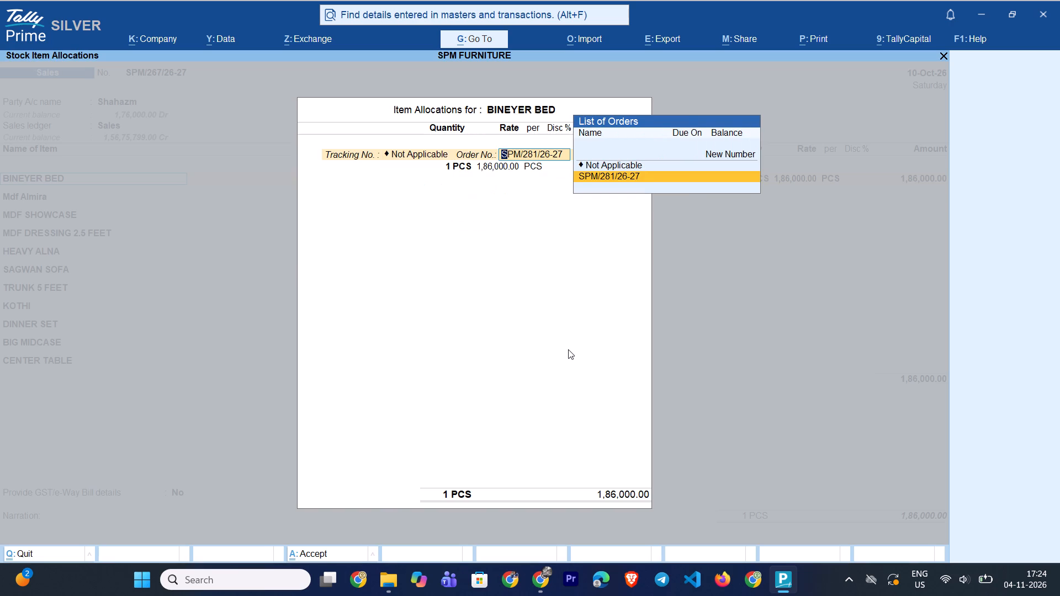
{"action": "key", "text": "Return"}
{"action": "key", "text": "Return"}
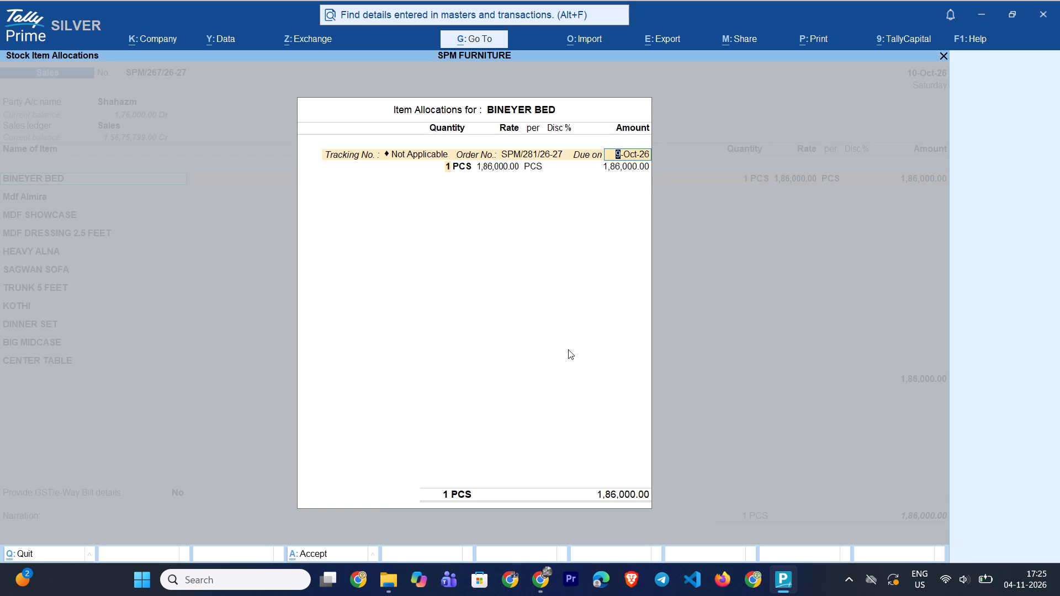
{"action": "key", "text": "Return"}
{"action": "key", "text": "Return"}
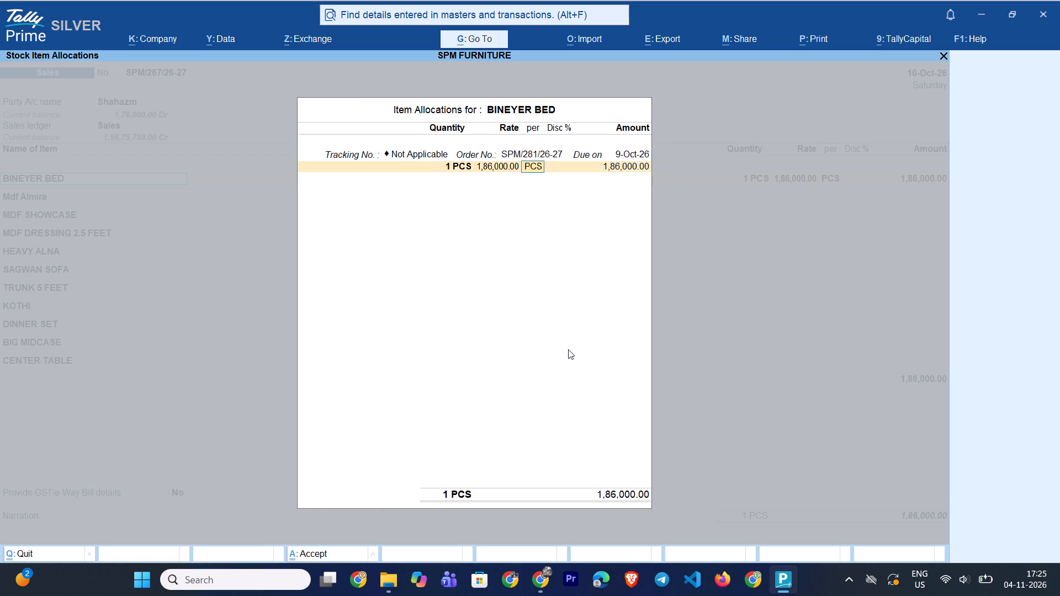
{"action": "key", "text": "Return"}
{"action": "key", "text": "Return"}
{"action": "key", "text": "Return"}
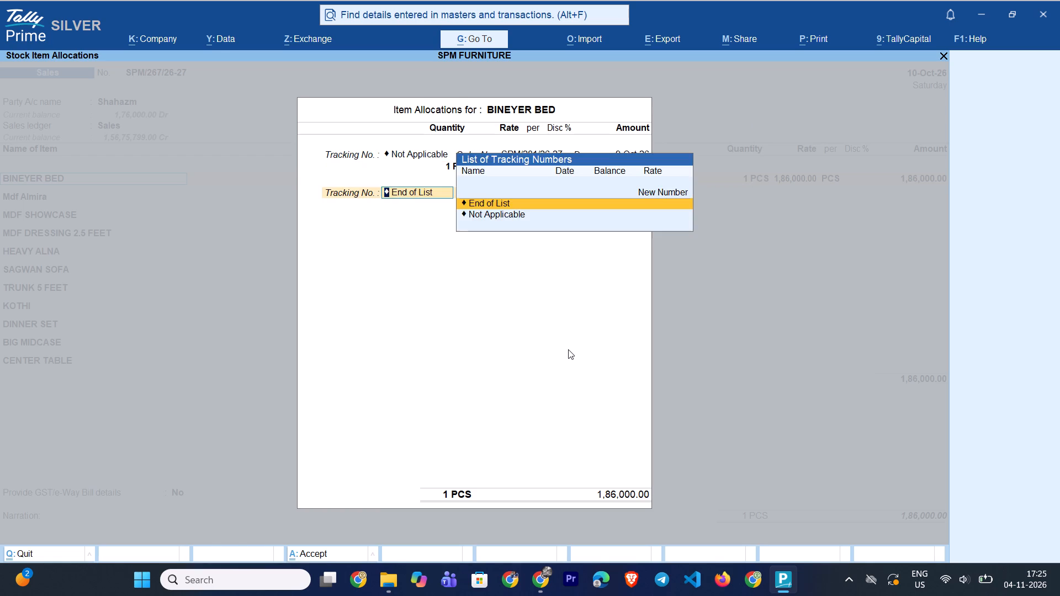
{"action": "key", "text": "Return"}
{"action": "key", "text": "Down"}
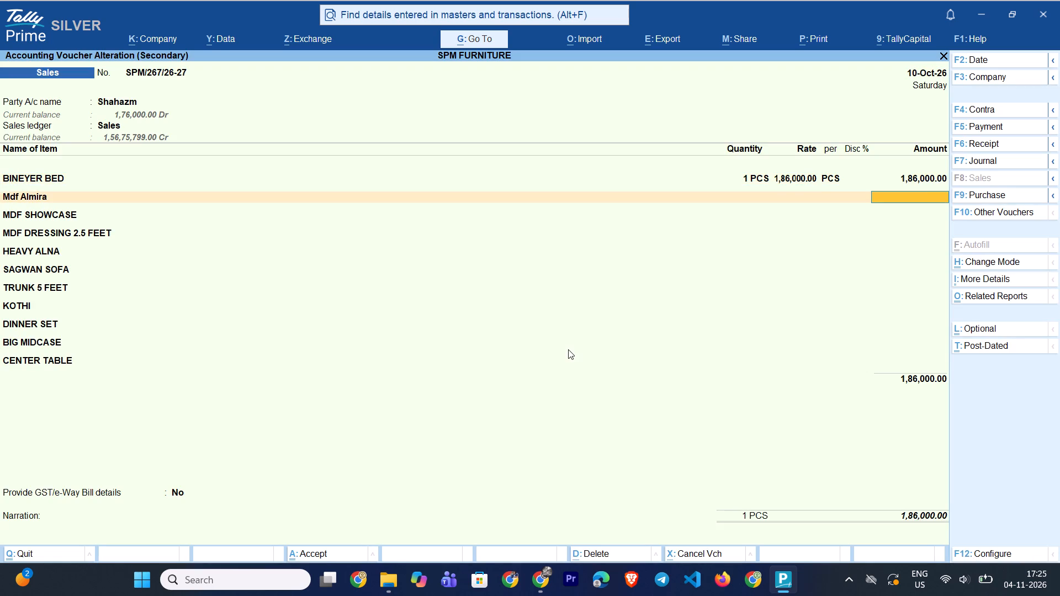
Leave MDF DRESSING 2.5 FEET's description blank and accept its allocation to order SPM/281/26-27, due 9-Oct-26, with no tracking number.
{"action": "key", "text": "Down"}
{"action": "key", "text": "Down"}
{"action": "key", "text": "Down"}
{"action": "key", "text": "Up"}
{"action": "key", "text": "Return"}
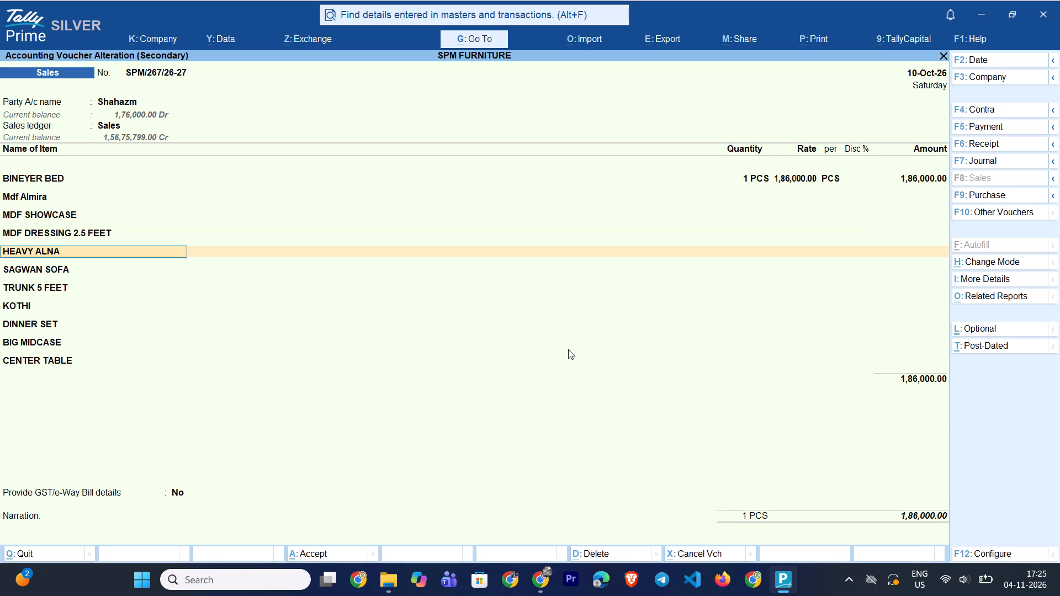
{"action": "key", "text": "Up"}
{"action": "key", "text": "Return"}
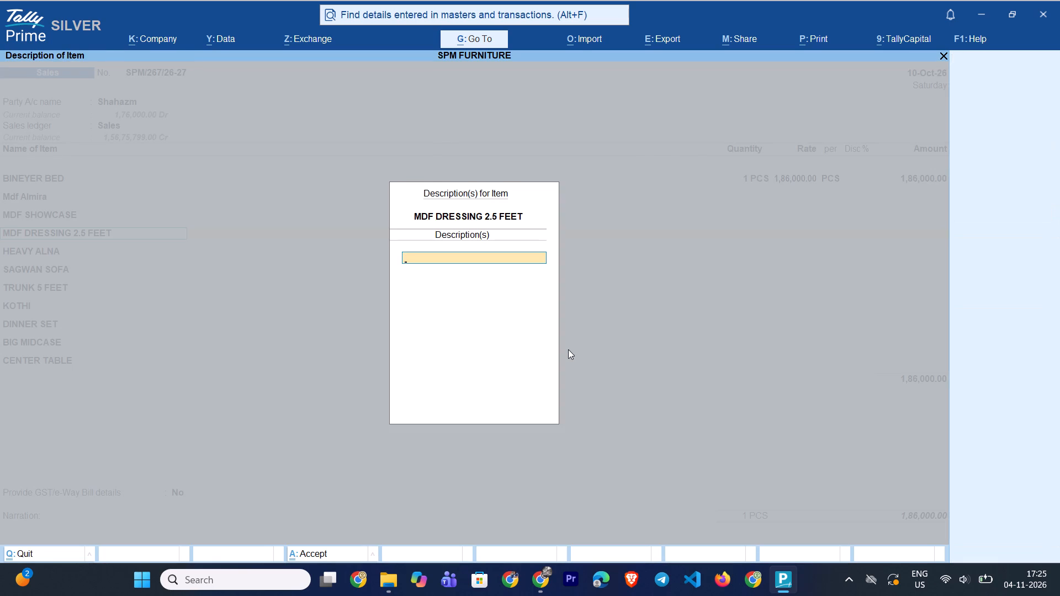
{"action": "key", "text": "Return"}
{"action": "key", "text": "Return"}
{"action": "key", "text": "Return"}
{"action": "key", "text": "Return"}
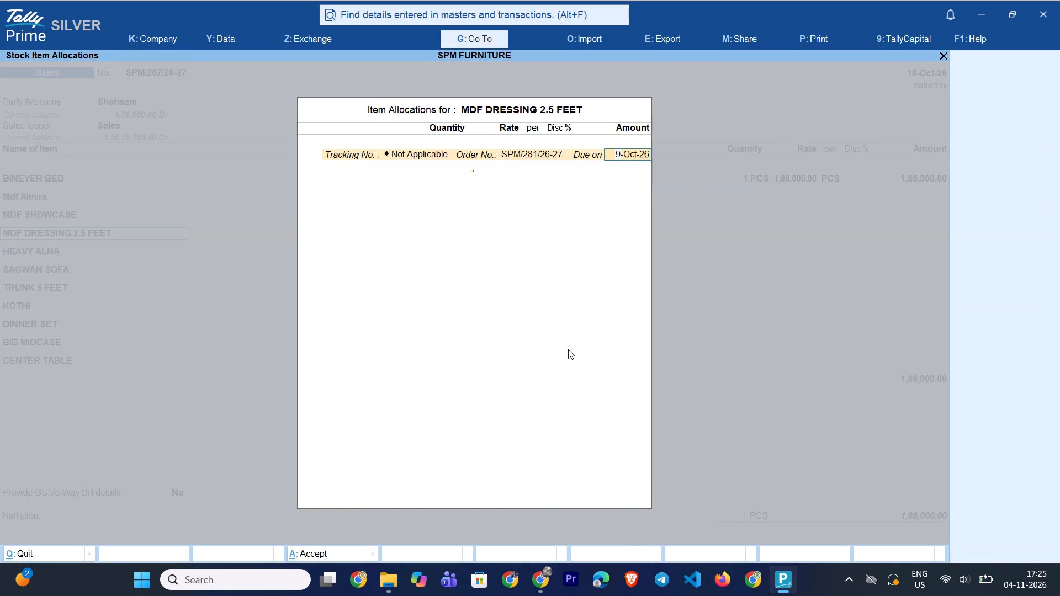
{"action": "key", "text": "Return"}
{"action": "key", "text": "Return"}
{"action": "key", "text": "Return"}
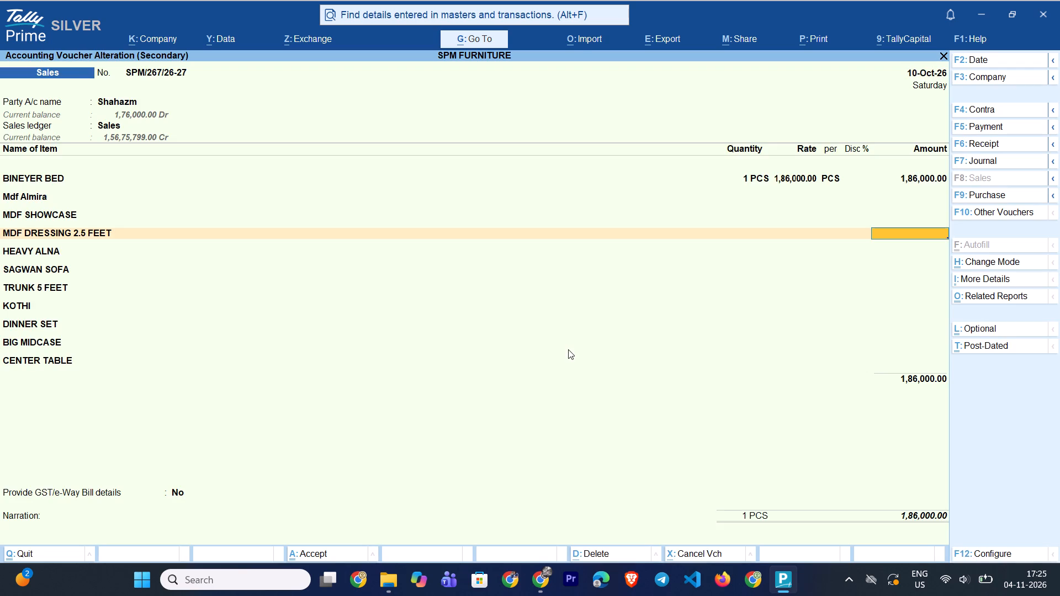
Clear the item name MDF DRESSING 2.5 FEET from its line in the sales voucher.
{"action": "key", "text": "Up"}
{"action": "key", "text": "Return"}
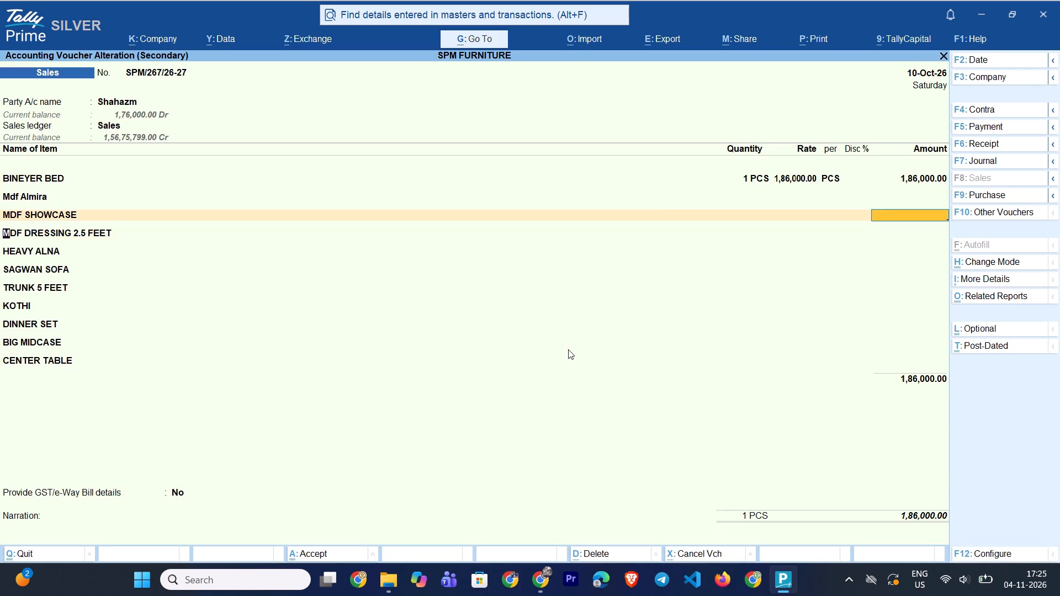
{"action": "key", "text": "d"}
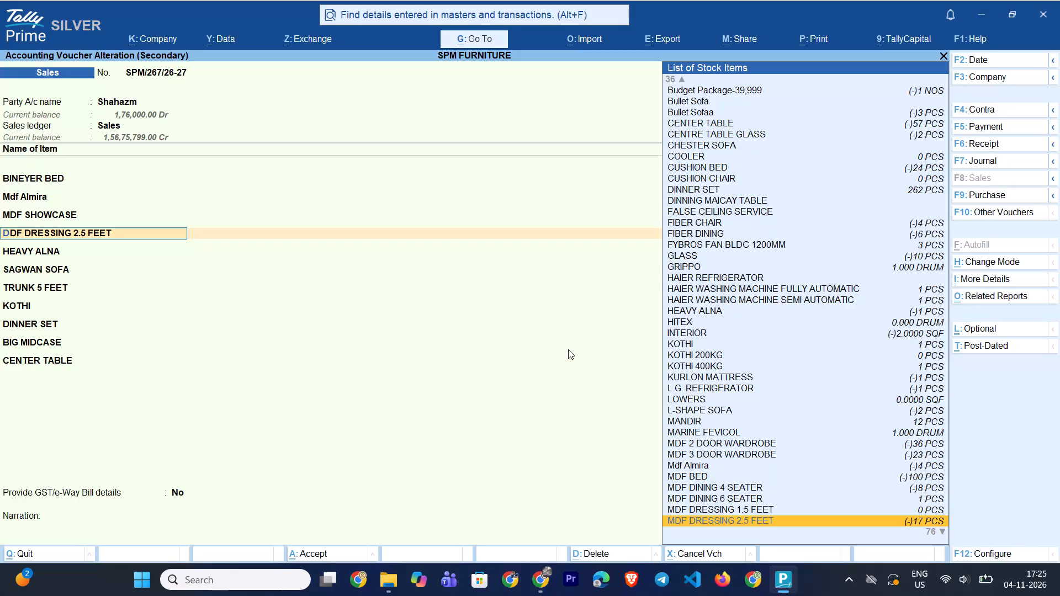
{"action": "key", "text": "BackSpace"}
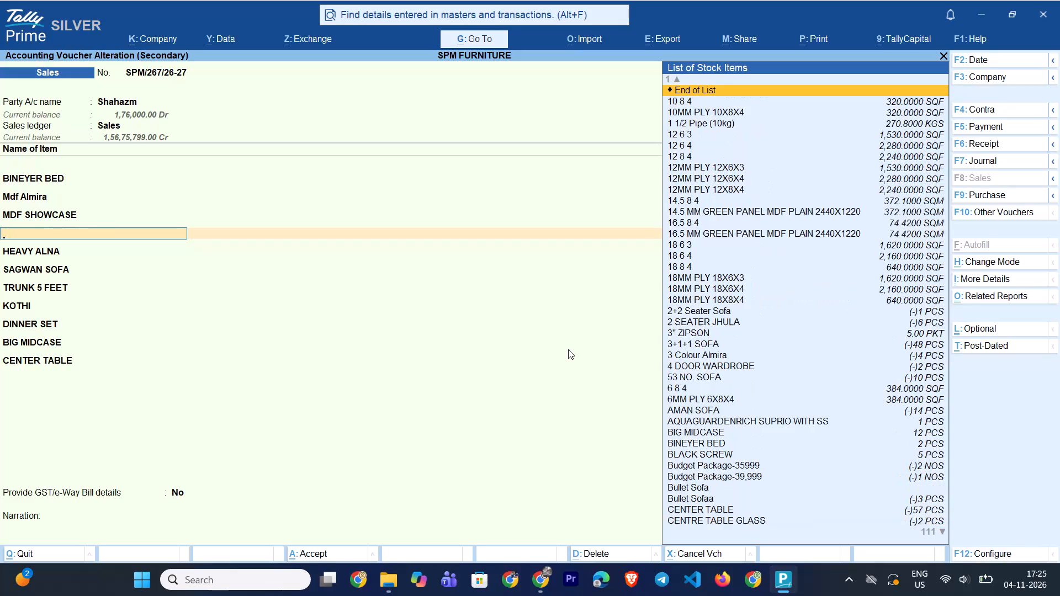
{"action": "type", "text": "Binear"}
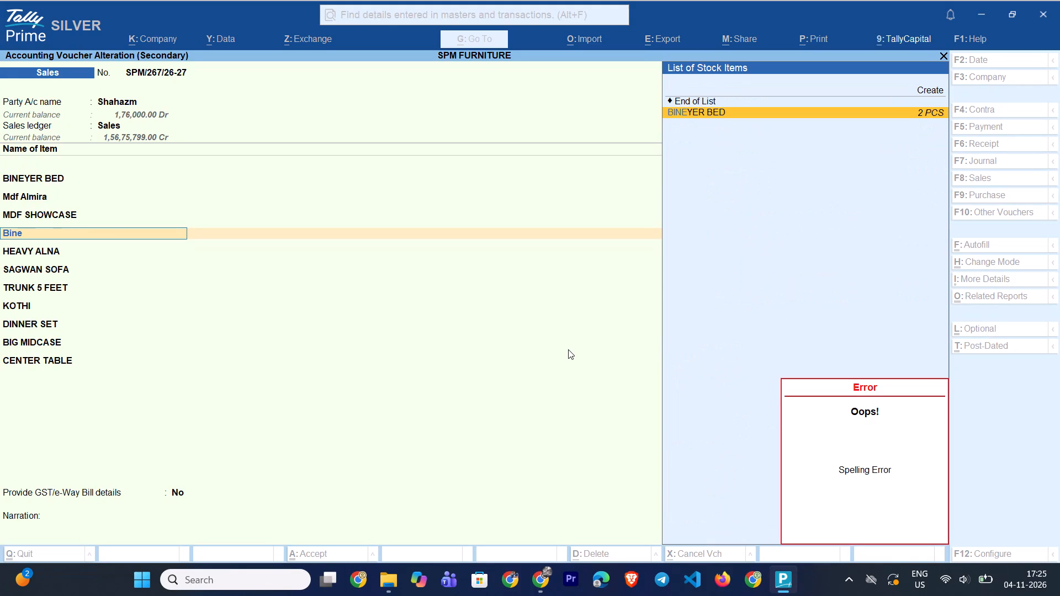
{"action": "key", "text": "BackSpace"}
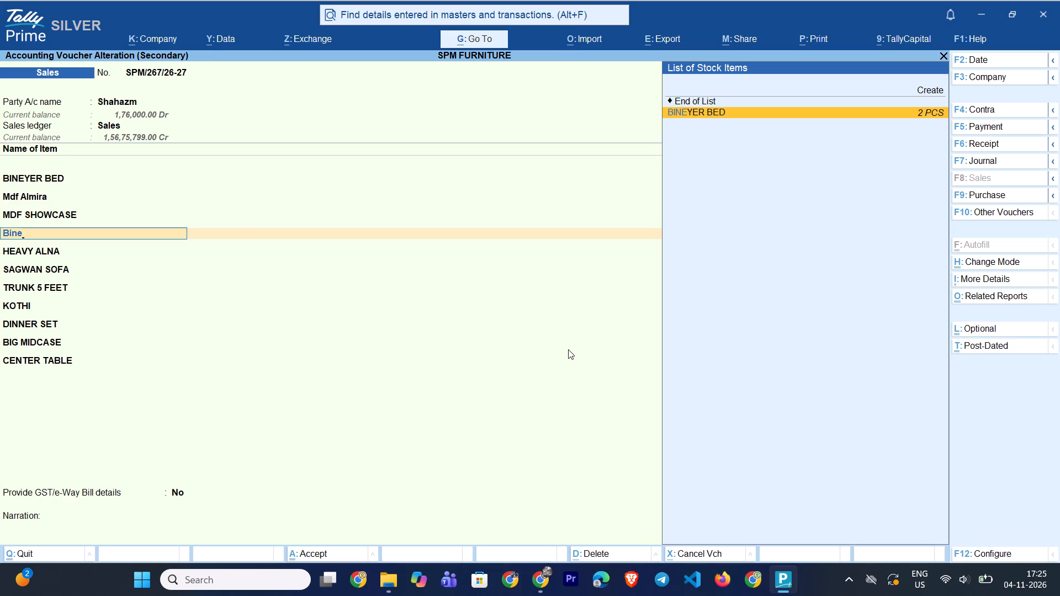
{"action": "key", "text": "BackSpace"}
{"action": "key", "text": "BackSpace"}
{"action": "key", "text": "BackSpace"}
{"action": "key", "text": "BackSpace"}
Enter SAGWAN DRESSING as the item on the emptied line and give it the description Bineyer.
{"action": "type", "text": "Dressing"}
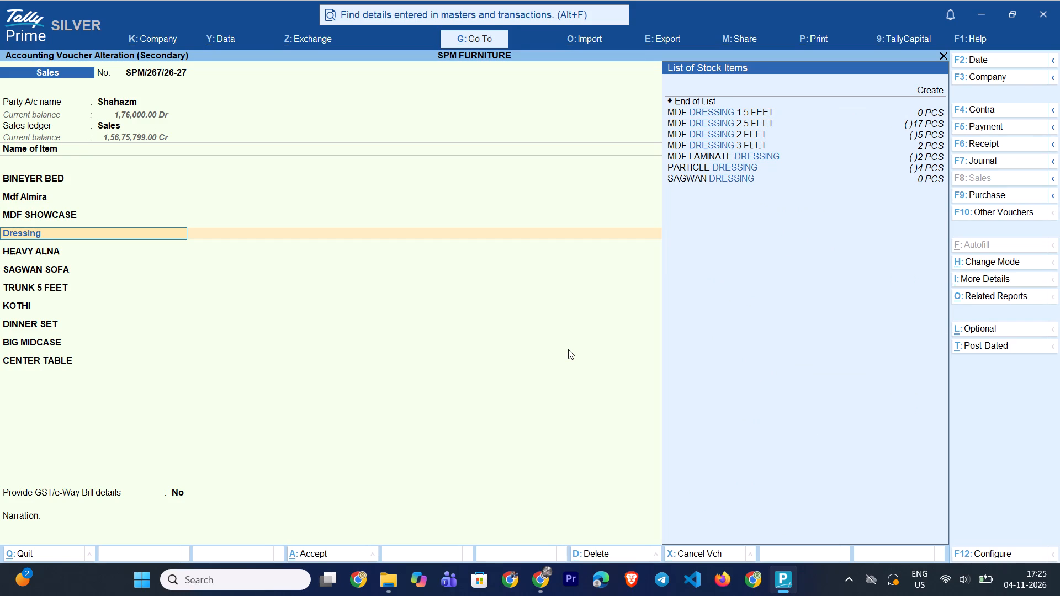
{"action": "left_click", "coordinate": [696, 172]}
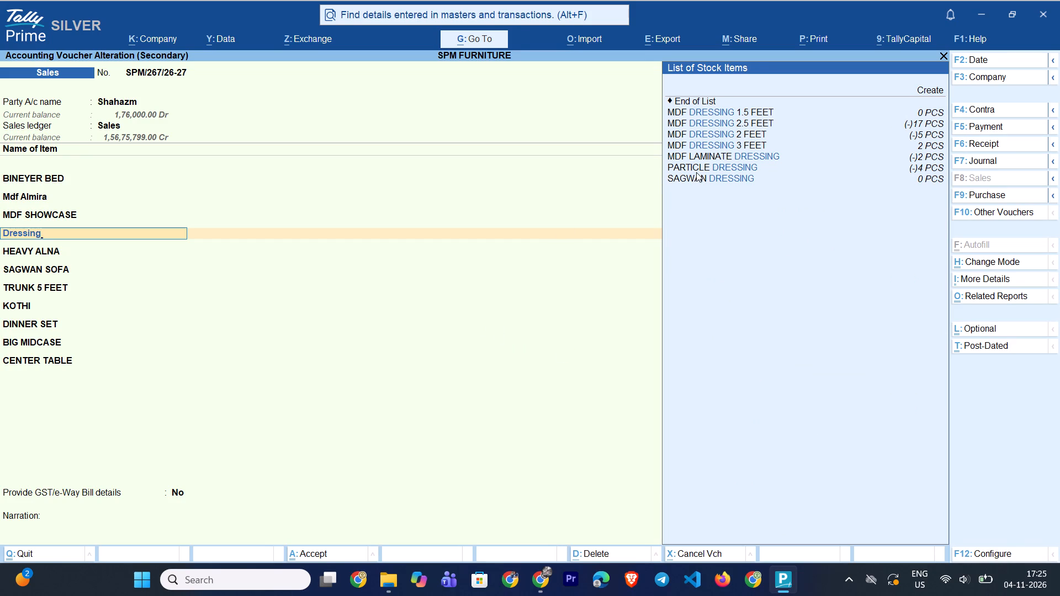
{"action": "left_click", "coordinate": [705, 175]}
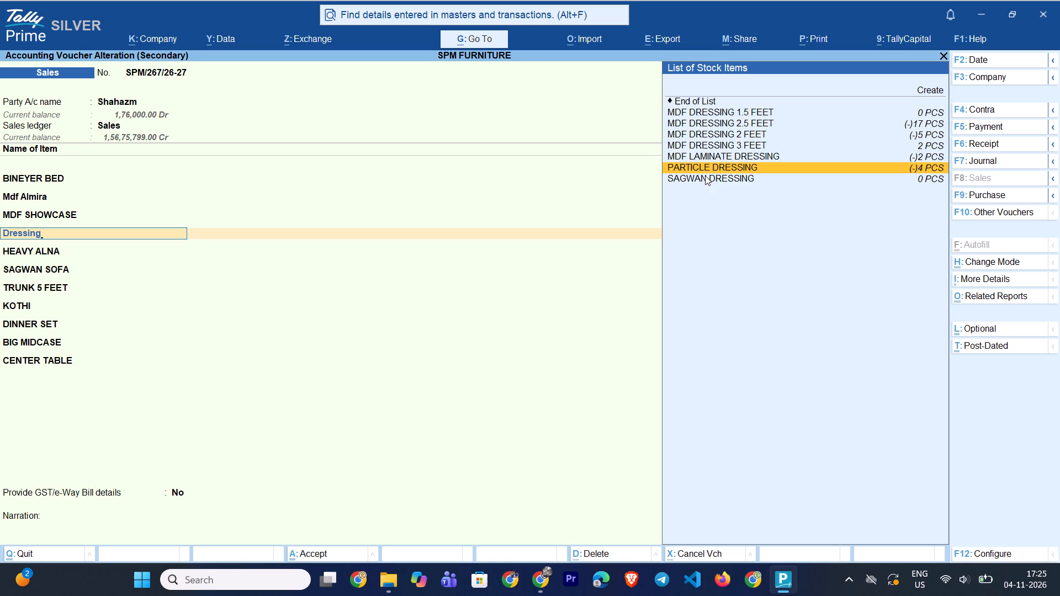
{"action": "key", "text": "Return"}
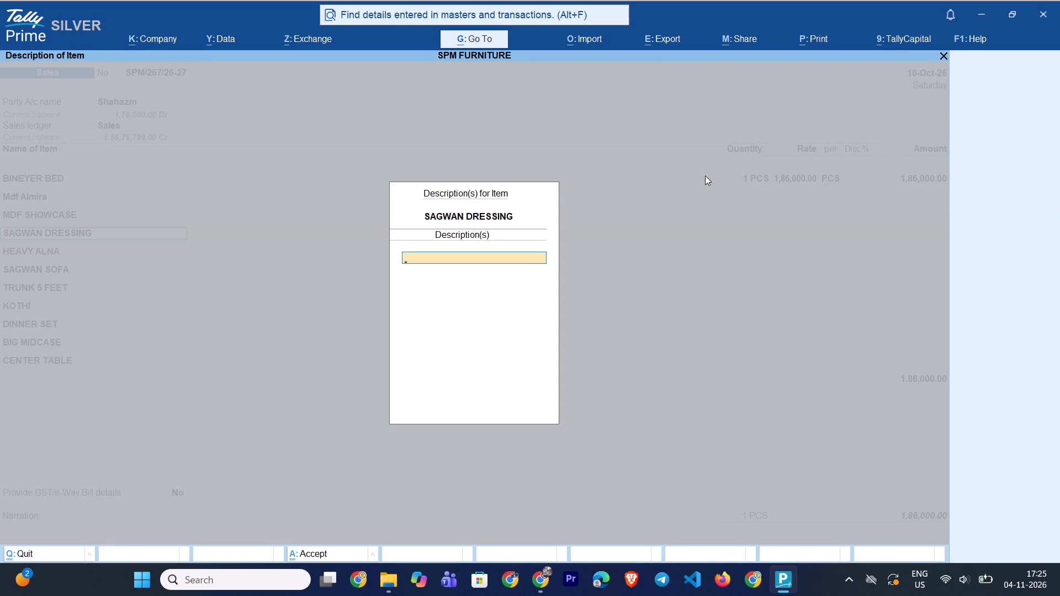
{"action": "type", "text": "Binear"}
{"action": "key", "text": "BackSpace"}
{"action": "key", "text": "BackSpace"}
{"action": "type", "text": "yer"}
{"action": "key", "text": "space"}
{"action": "key", "text": "Return"}
{"action": "key", "text": "Return"}
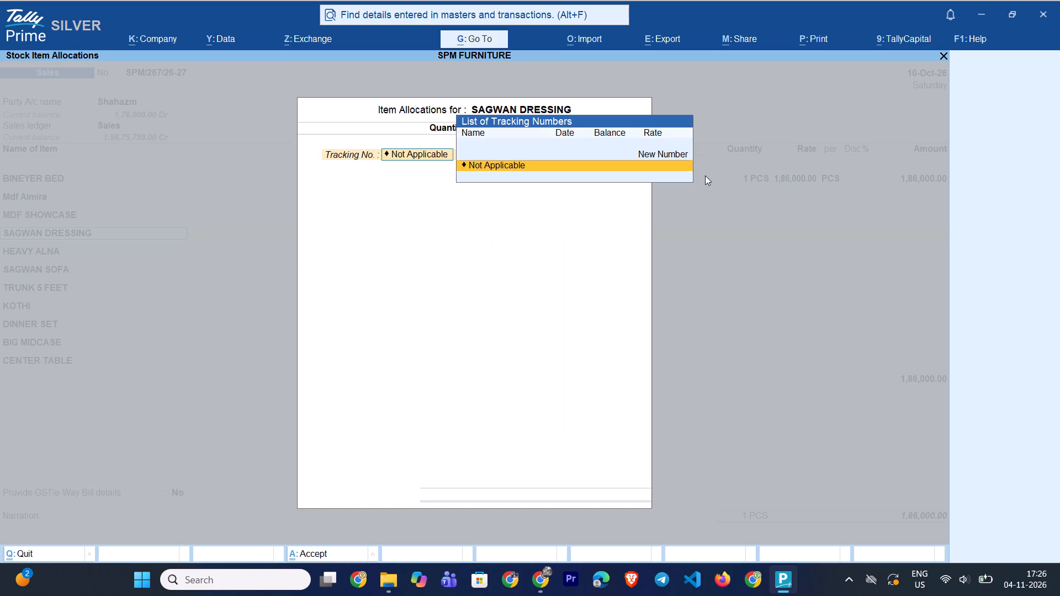
Accept SAGWAN DRESSING's allocation to order SPM/281/26-27, due 9-Oct-26, with tracking number Not Applicable and the amount left blank.
{"action": "key", "text": "Return"}
{"action": "key", "text": "Return"}
{"action": "key", "text": "Return"}
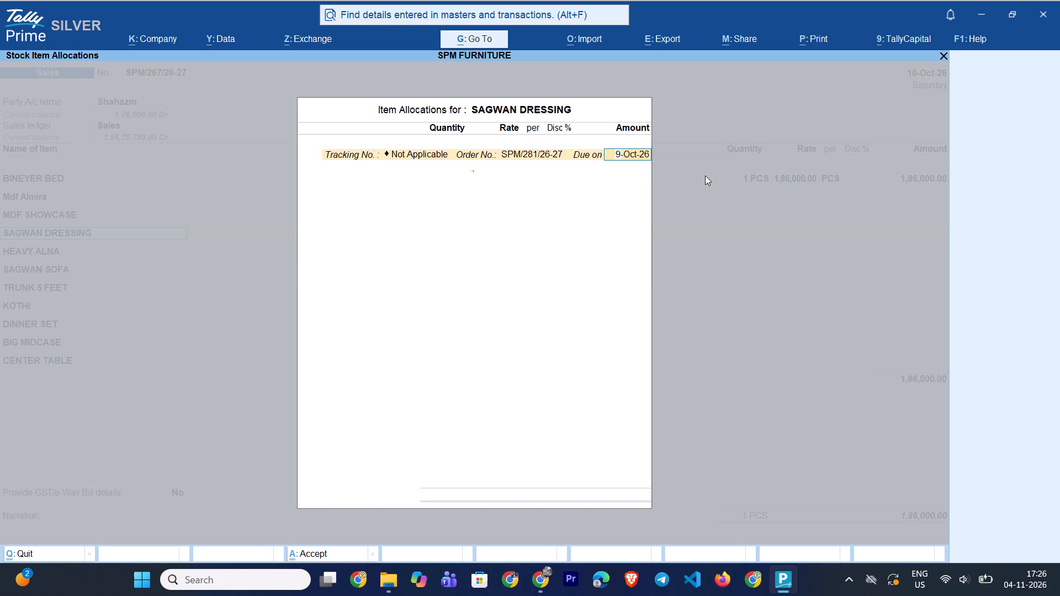
{"action": "key", "text": "Return"}
{"action": "key", "text": "Return"}
{"action": "key", "text": "Return"}
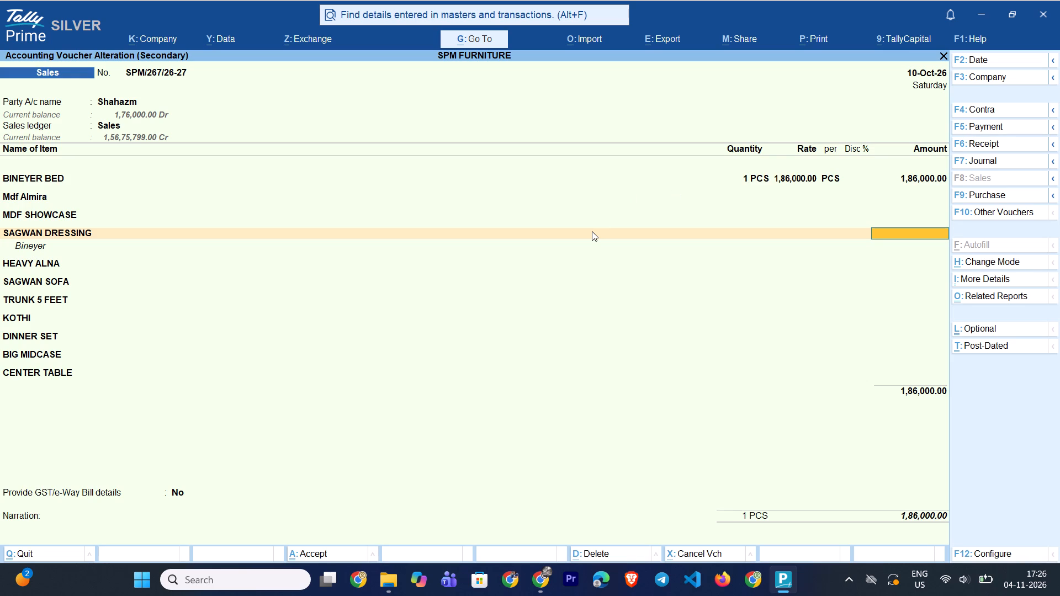
{"action": "key", "text": "Return"}
{"action": "key", "text": "Return"}
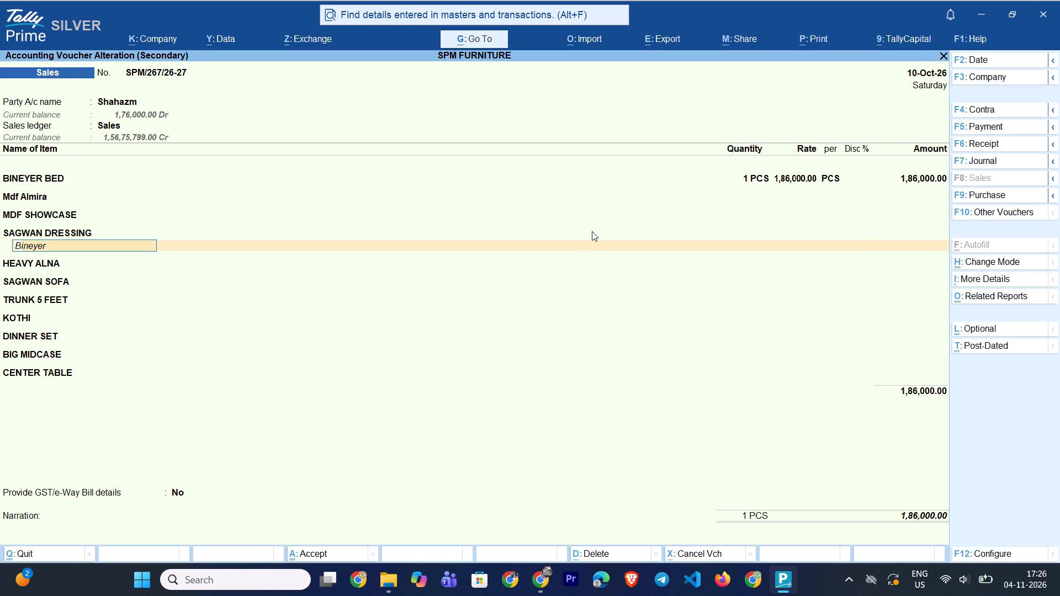
{"action": "key", "text": "Return"}
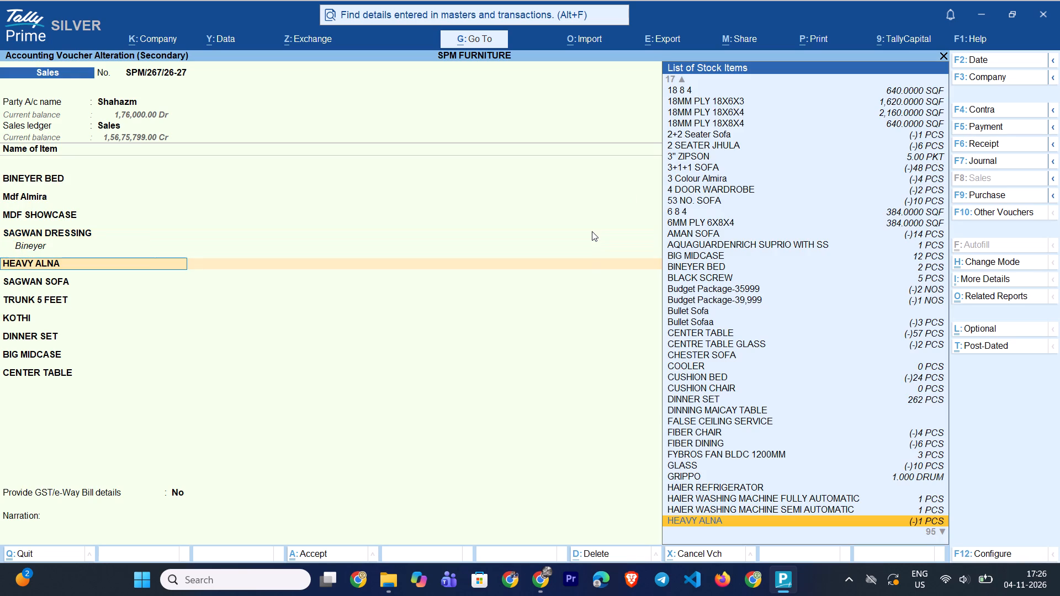
Keep HEAVY ALNA as the item and give it the description Storage.
{"action": "key", "text": "Return"}
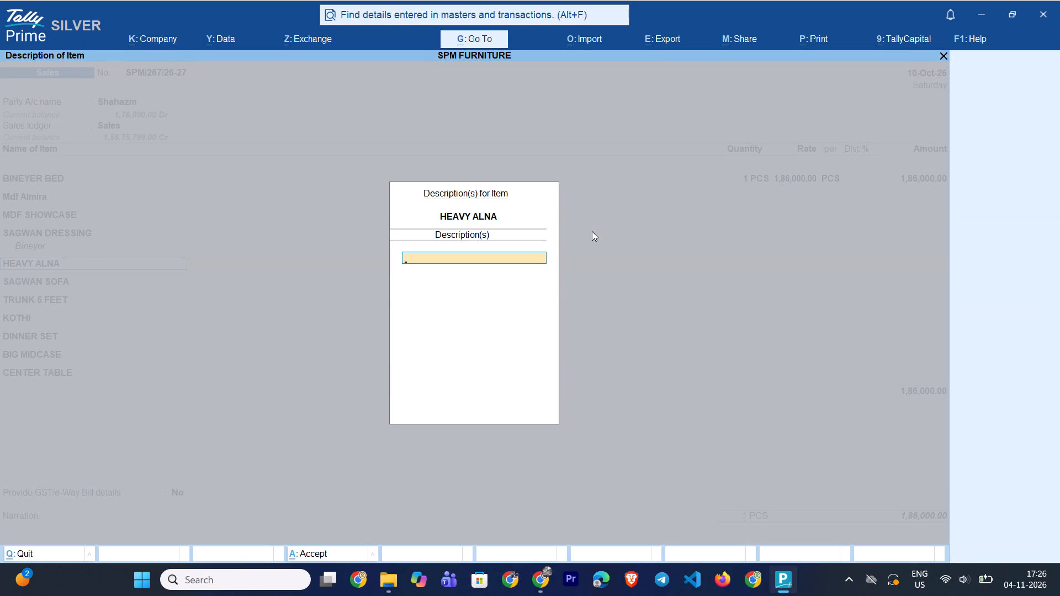
{"action": "type", "text": "Box"}
{"action": "key", "text": "BackSpace"}
{"action": "key", "text": "BackSpace"}
{"action": "key", "text": "BackSpace"}
{"action": "type", "text": "stog"}
{"action": "key", "text": "BackSpace"}
{"action": "type", "text": "rage"}
{"action": "key", "text": "Return"}
{"action": "key", "text": "Return"}
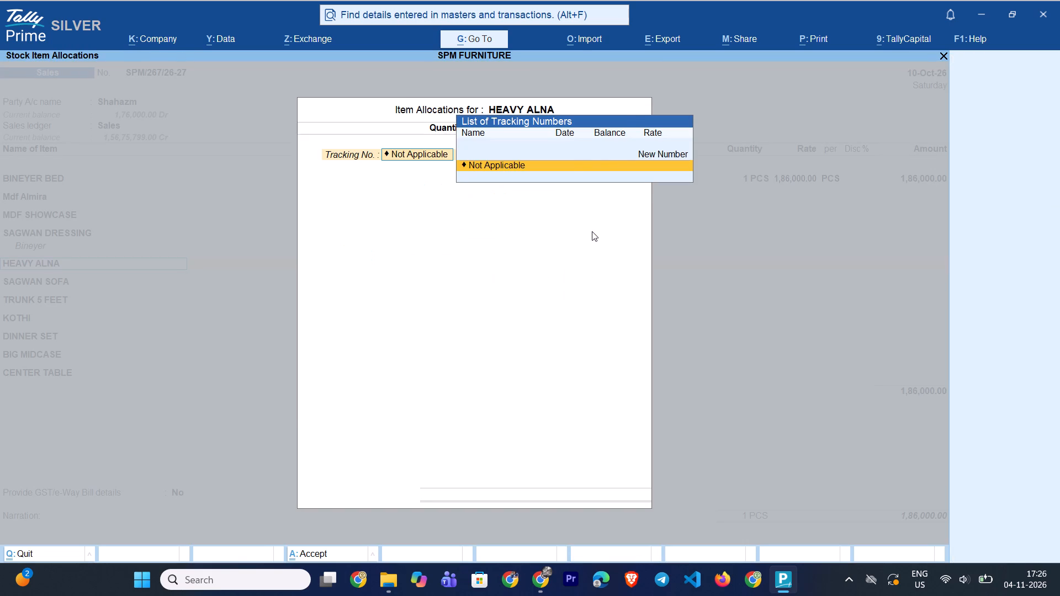
Accept HEAVY ALNA's allocation to order SPM/281/26-27, due 9-Oct-26, with tracking number Not Applicable and the amount left blank.
{"action": "key", "text": "Return"}
{"action": "key", "text": "Return"}
{"action": "key", "text": "Return"}
{"action": "key", "text": "Return"}
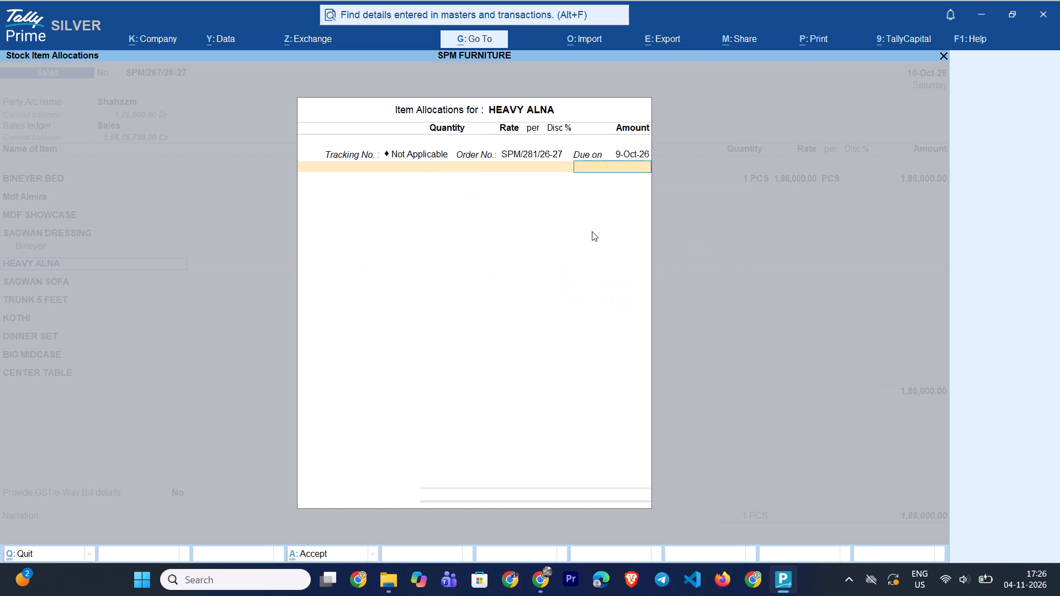
{"action": "key", "text": "Return"}
{"action": "key", "text": "Return"}
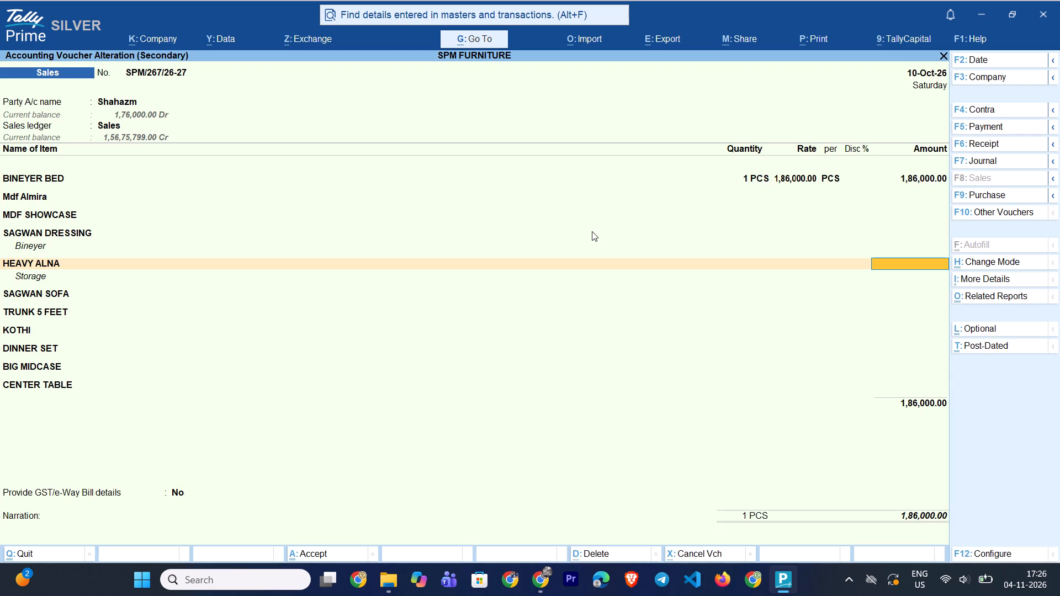
{"action": "key", "text": "Return"}
{"action": "key", "text": "Return"}
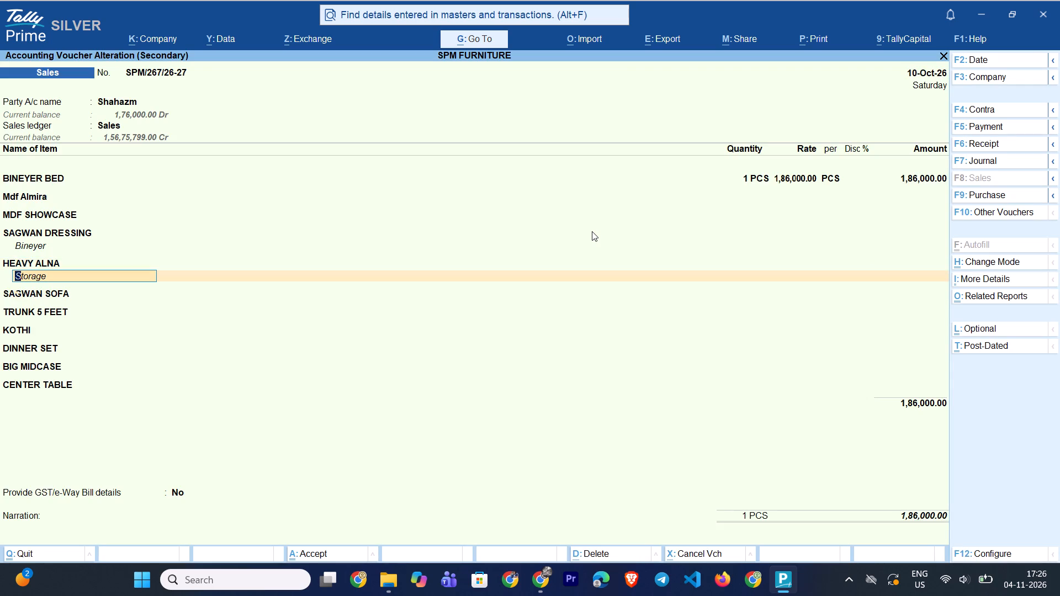
{"action": "key", "text": "Return"}
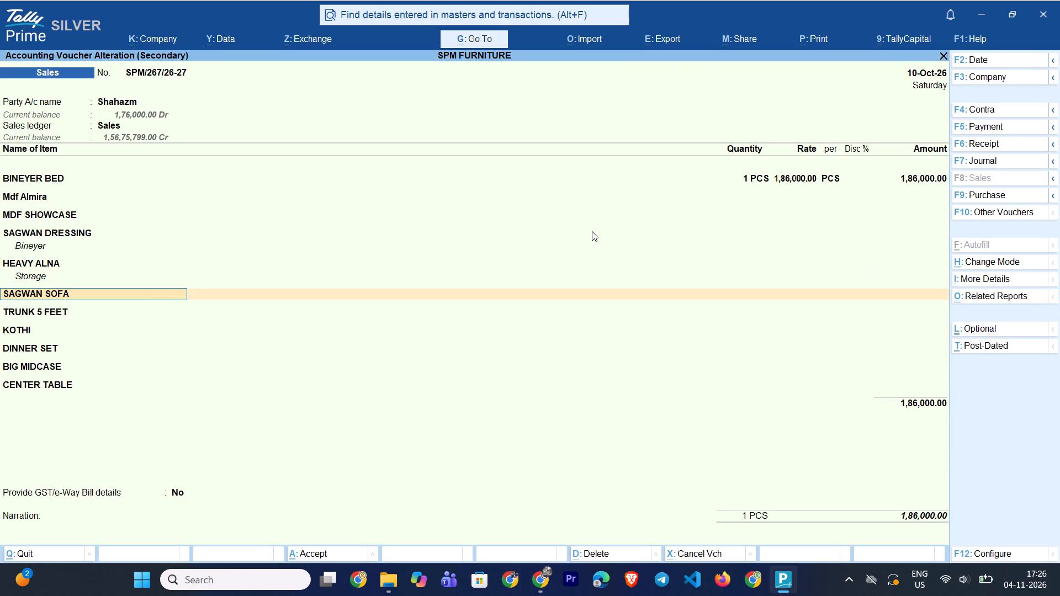
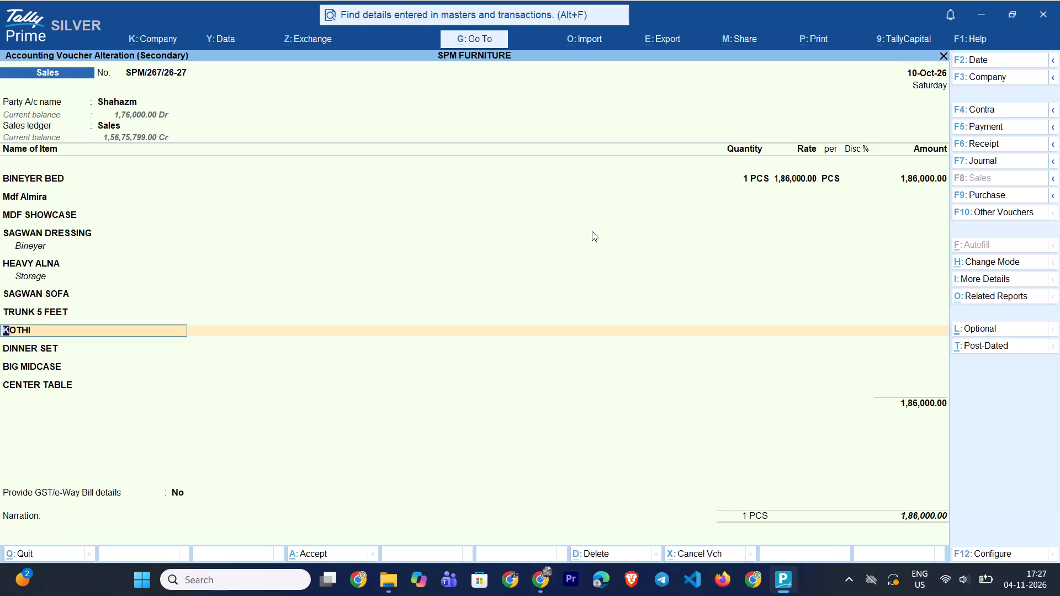
Keep TRUNK 5 FEET as the item and give it the description 50mm.
{"action": "key", "text": "Up"}
{"action": "key", "text": "Return"}
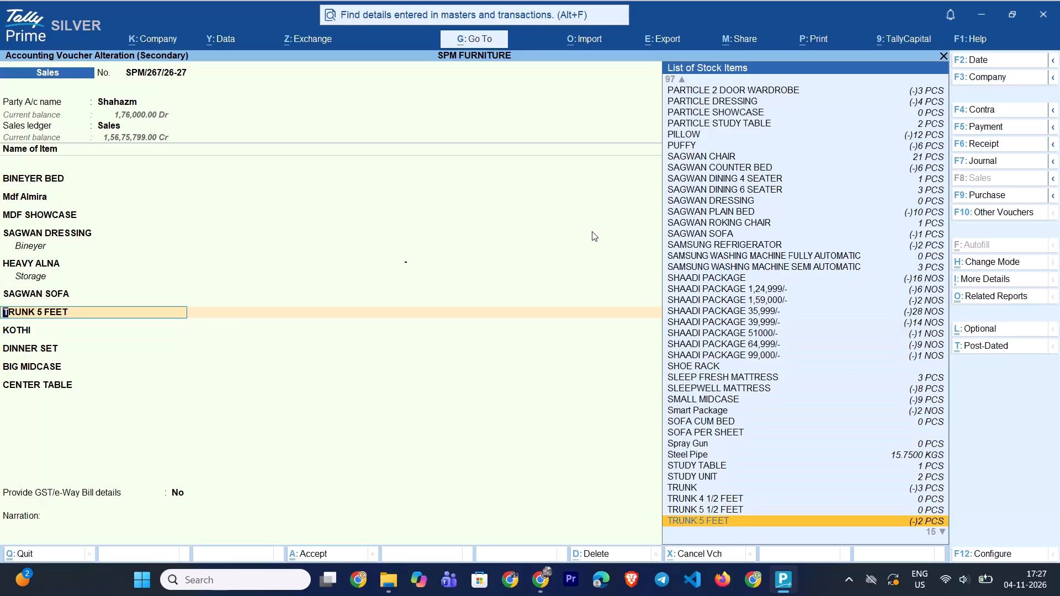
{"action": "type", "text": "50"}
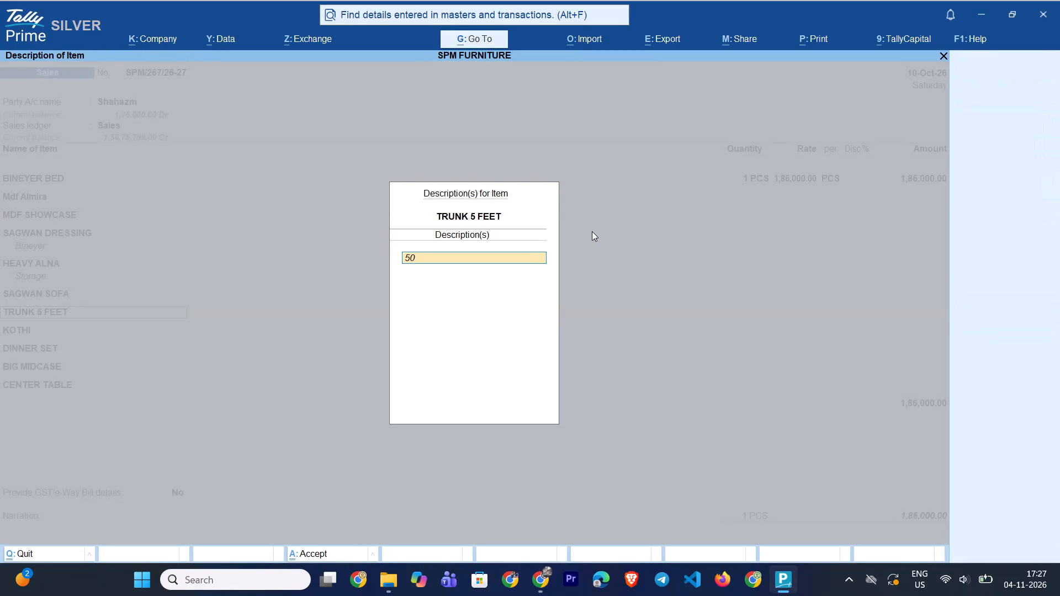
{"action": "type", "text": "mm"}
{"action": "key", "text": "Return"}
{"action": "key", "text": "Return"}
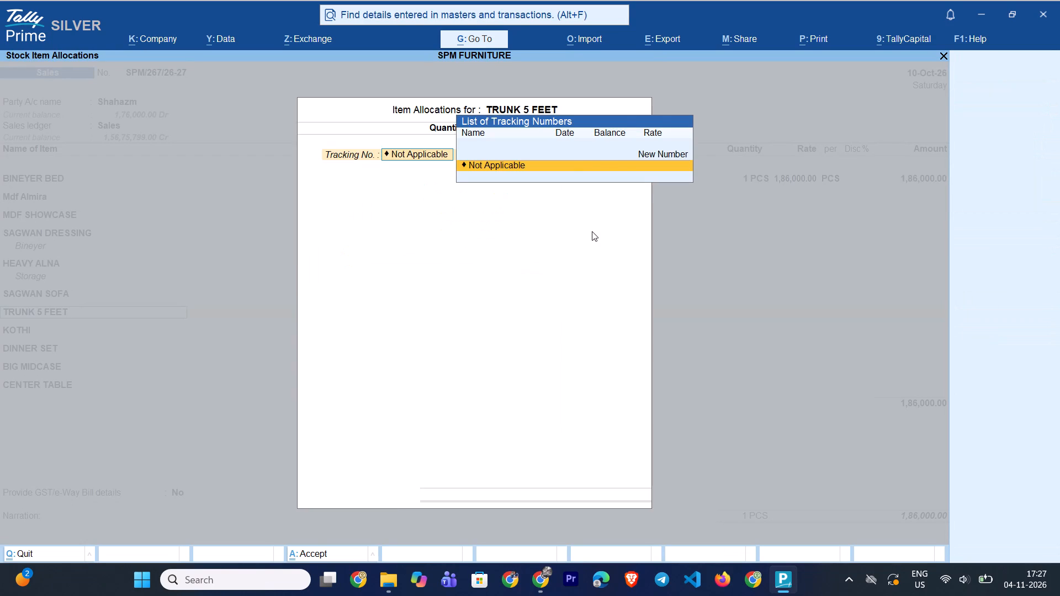
Accept TRUNK 5 FEET's allocation to order SPM/281/26-27, due 9-Oct-26, with tracking number Not Applicable and the amount left blank.
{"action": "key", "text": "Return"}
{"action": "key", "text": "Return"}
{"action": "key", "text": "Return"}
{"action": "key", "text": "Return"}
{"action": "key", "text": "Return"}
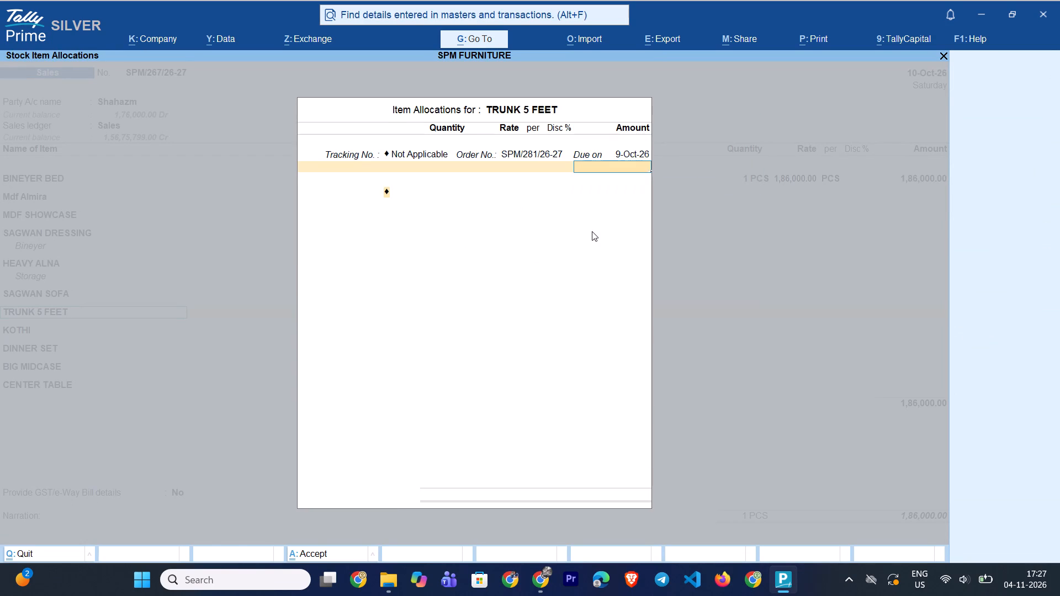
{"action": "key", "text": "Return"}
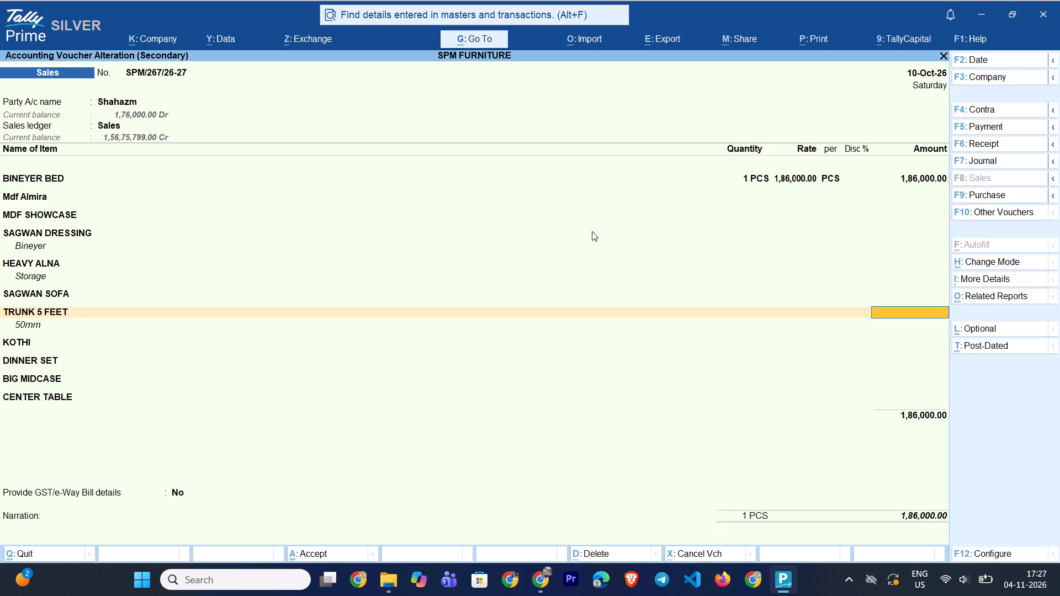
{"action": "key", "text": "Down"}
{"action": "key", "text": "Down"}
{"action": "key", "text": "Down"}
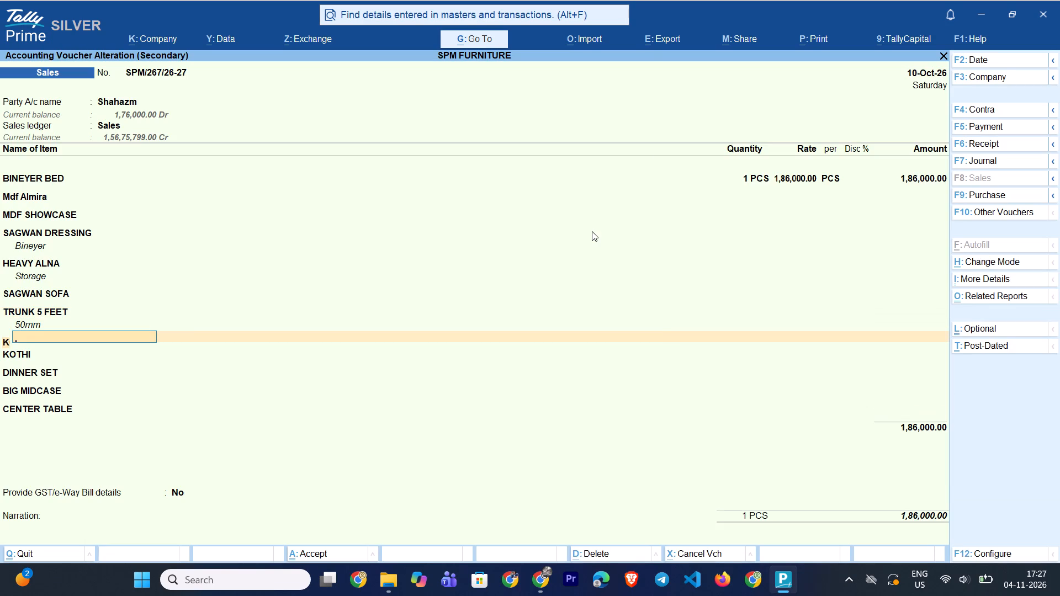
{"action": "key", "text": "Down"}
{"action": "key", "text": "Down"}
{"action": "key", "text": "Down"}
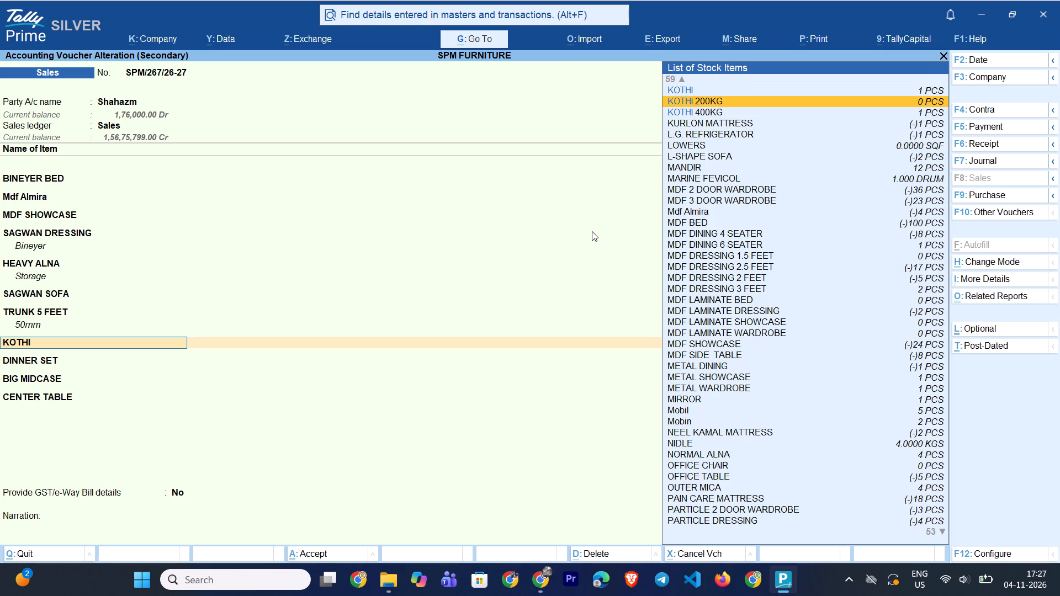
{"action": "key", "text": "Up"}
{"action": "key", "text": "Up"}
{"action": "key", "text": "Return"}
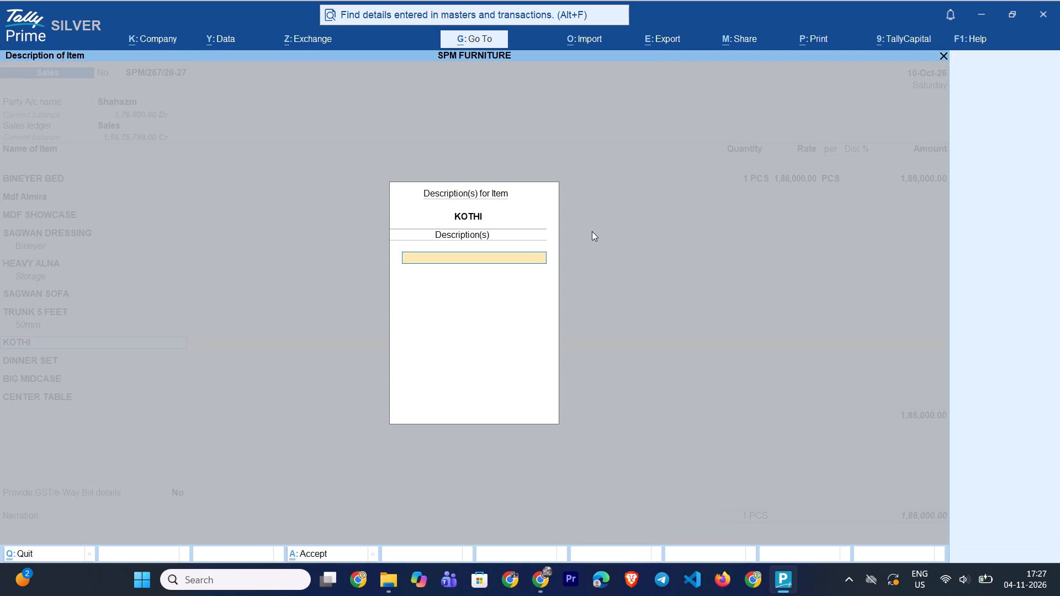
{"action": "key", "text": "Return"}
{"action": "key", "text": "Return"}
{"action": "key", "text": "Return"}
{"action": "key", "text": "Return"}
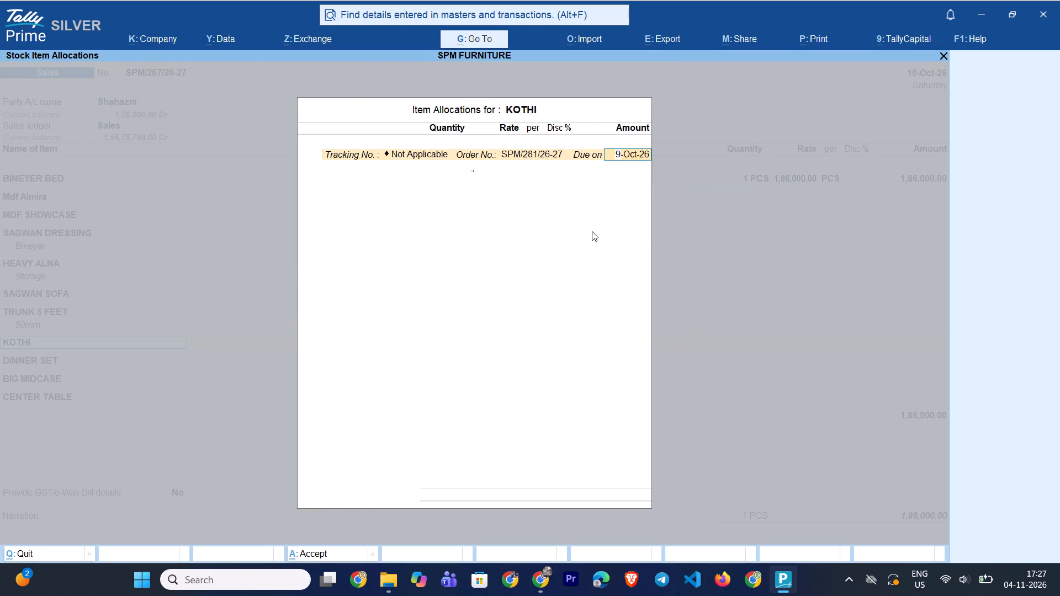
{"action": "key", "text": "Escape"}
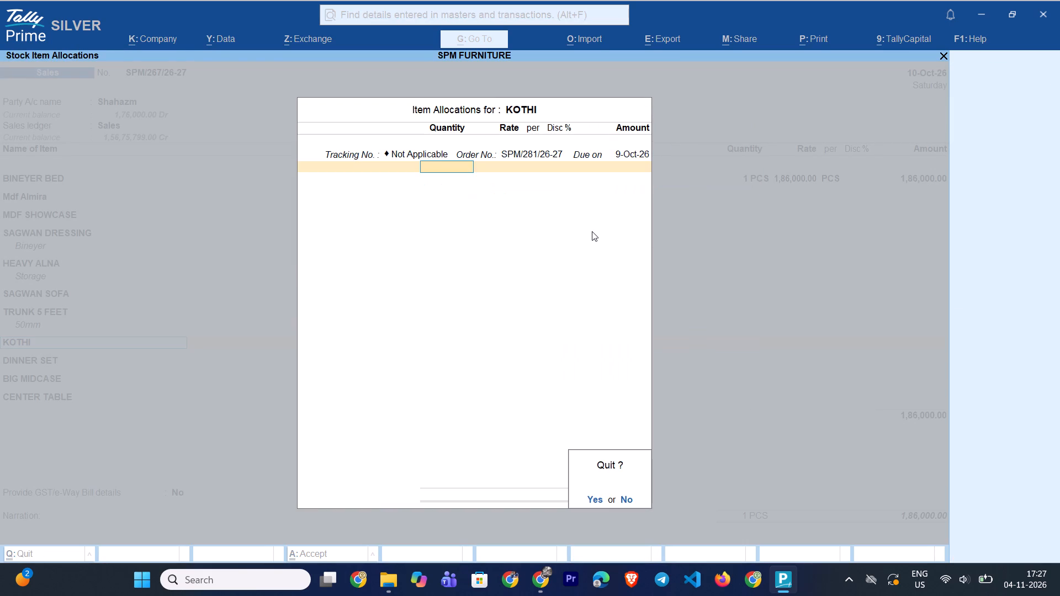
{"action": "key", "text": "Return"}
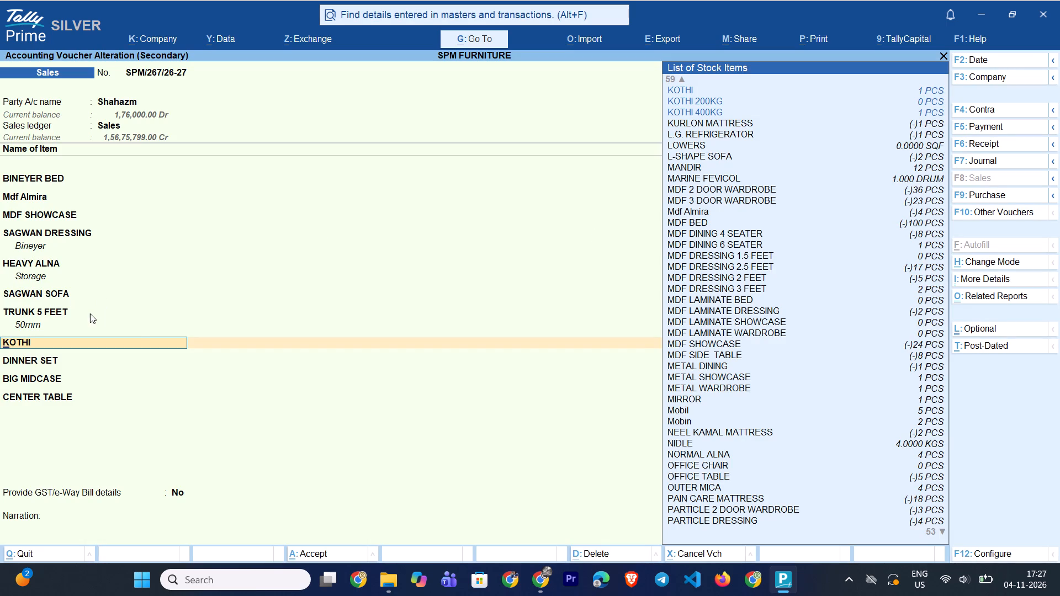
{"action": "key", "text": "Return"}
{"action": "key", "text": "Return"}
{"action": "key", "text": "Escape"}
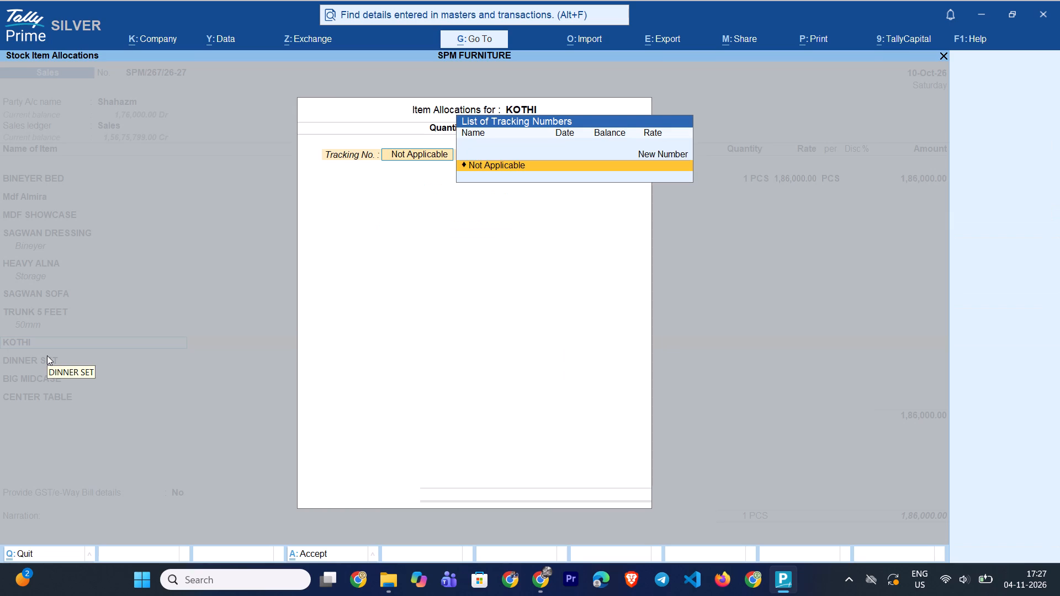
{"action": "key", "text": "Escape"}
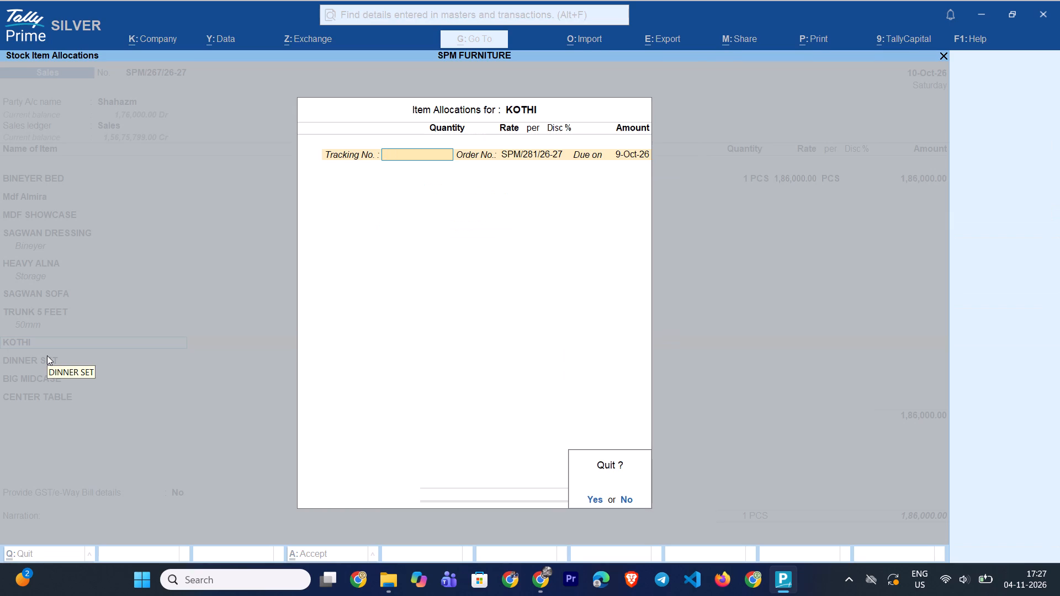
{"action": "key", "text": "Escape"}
Keep KOTHI as the item and give it the description 50mm.
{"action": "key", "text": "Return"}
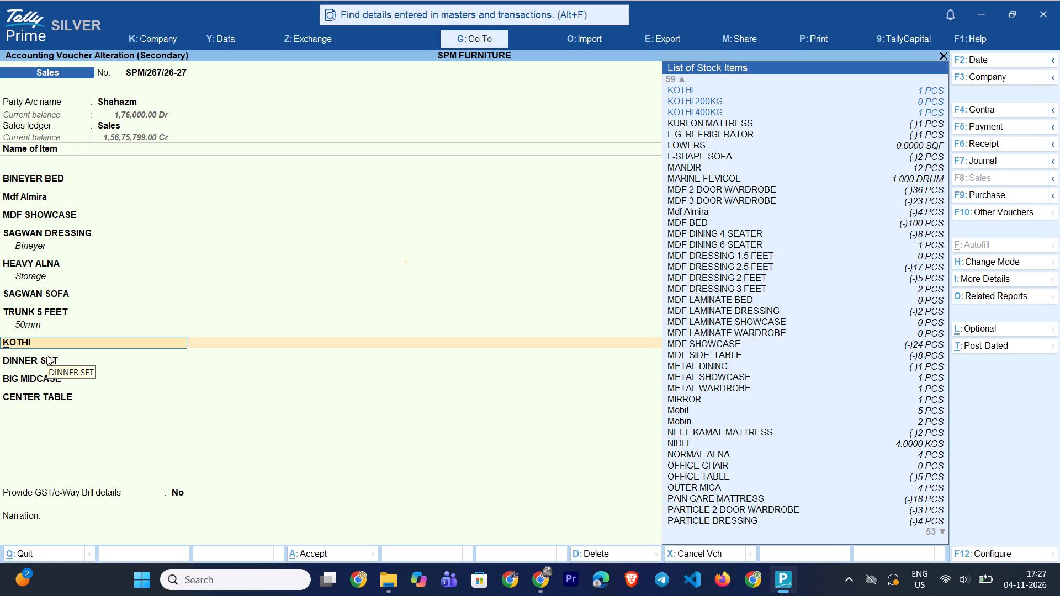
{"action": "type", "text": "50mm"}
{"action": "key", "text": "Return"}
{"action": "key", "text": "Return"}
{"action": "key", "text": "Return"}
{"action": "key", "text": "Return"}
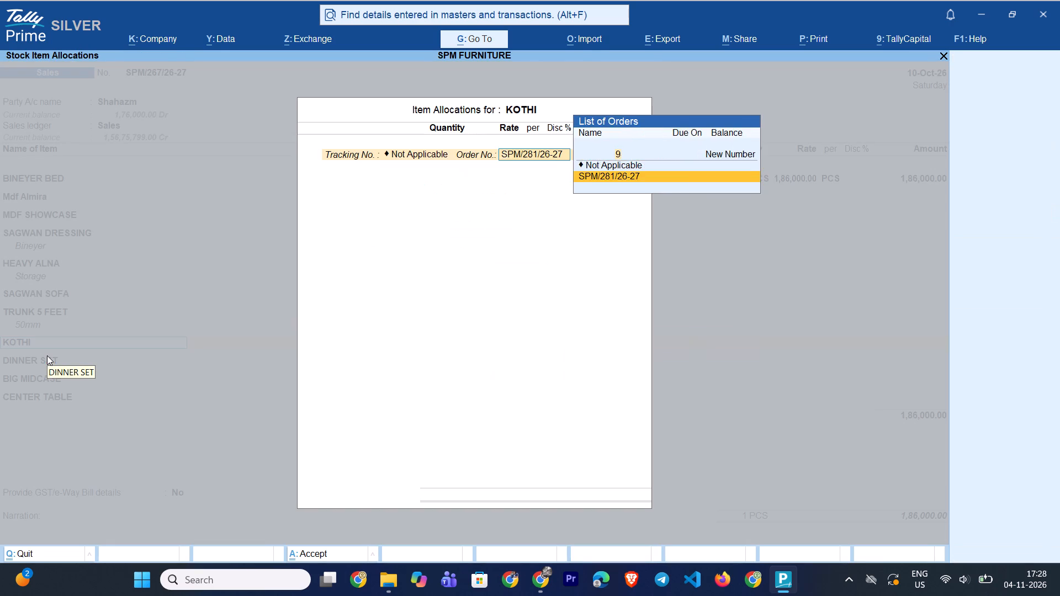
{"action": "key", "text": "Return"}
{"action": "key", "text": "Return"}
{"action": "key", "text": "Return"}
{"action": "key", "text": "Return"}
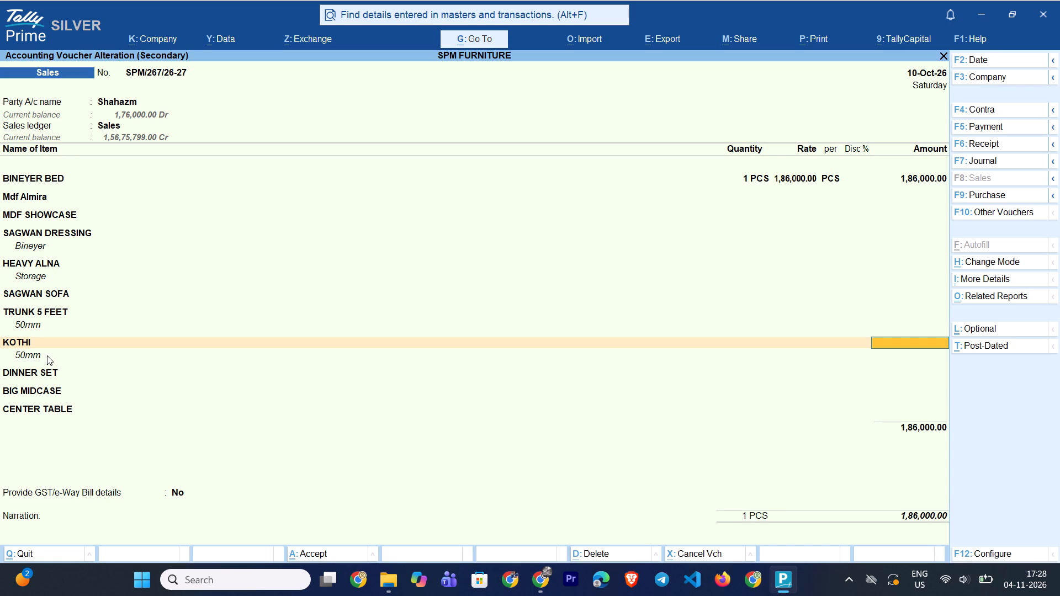
Replace the item DINNER SET with SAGWAN DINING 6 SEATER and give it the description Oval.
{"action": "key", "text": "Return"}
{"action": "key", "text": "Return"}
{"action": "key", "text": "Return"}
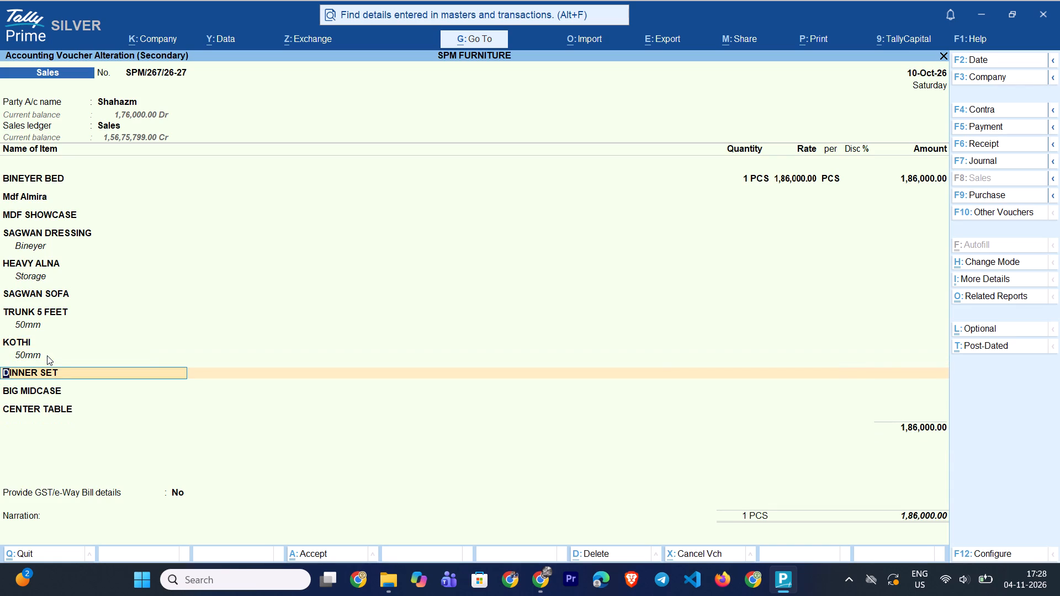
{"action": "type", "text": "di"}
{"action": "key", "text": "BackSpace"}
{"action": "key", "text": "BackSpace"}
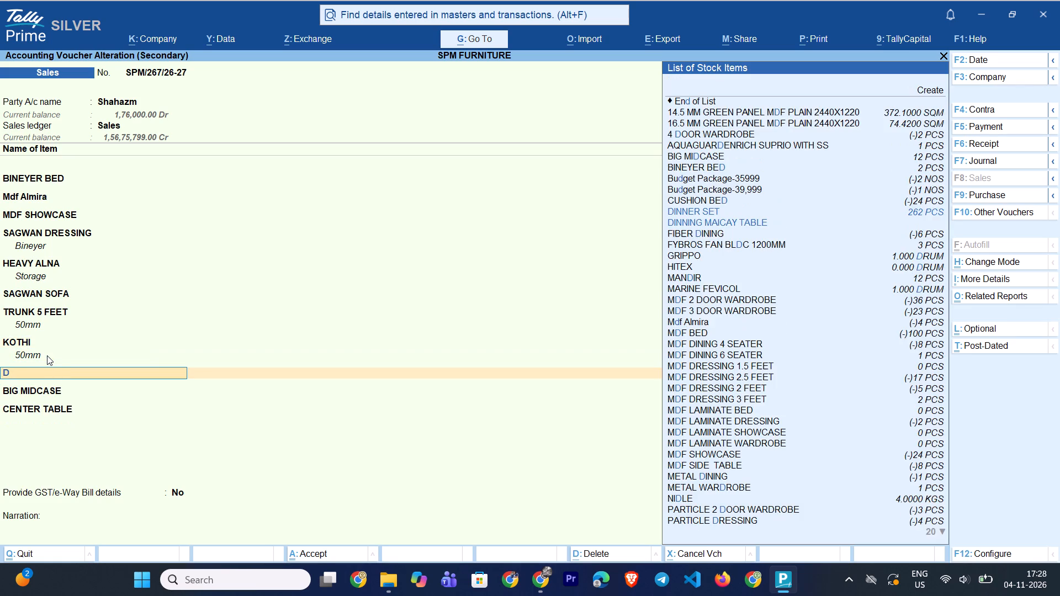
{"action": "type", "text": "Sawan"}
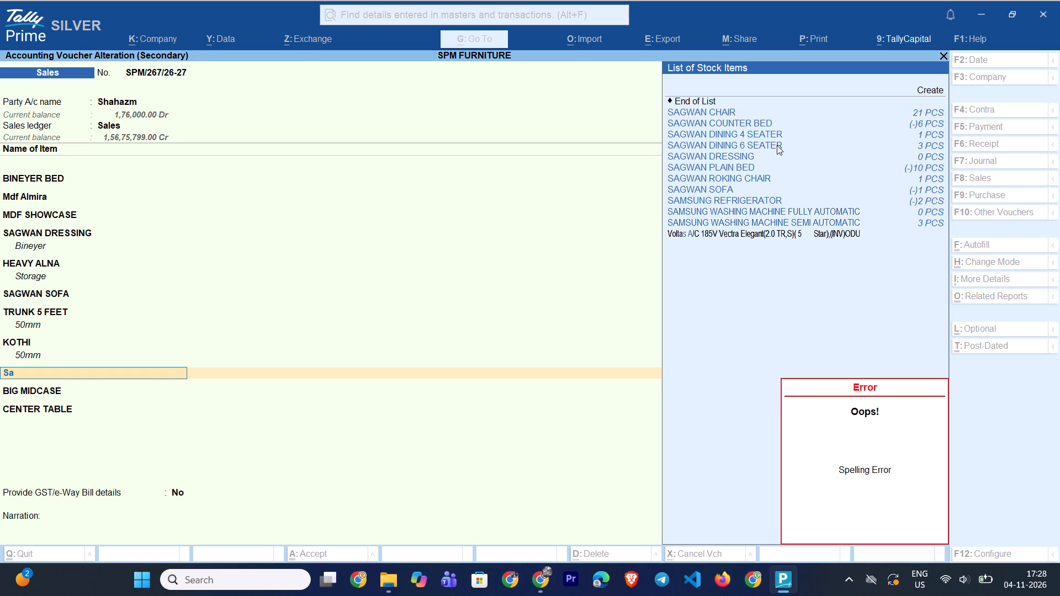
{"action": "left_click", "coordinate": [746, 147]}
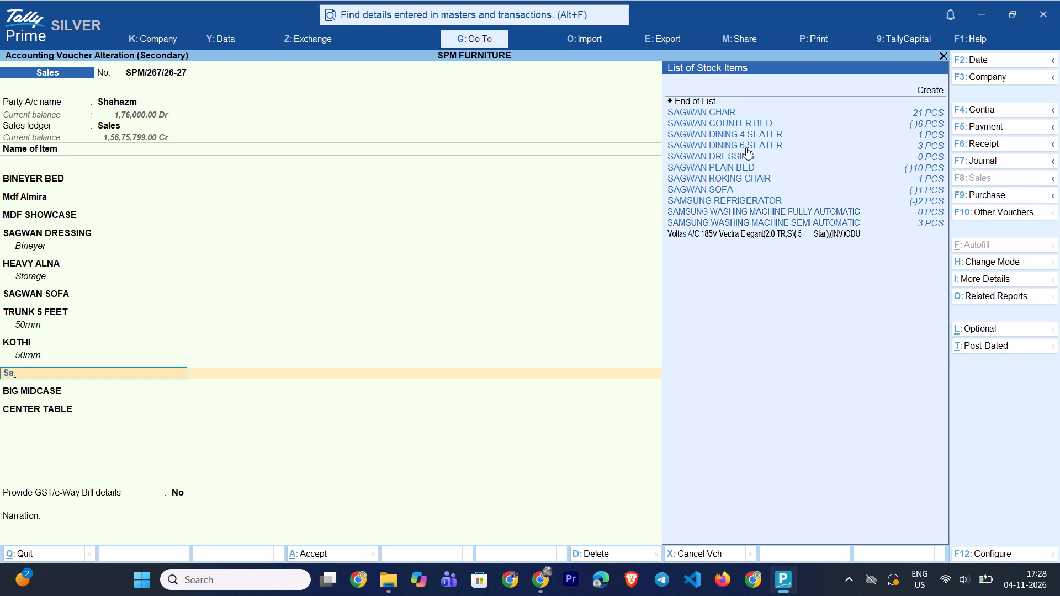
{"action": "left_click", "coordinate": [773, 145]}
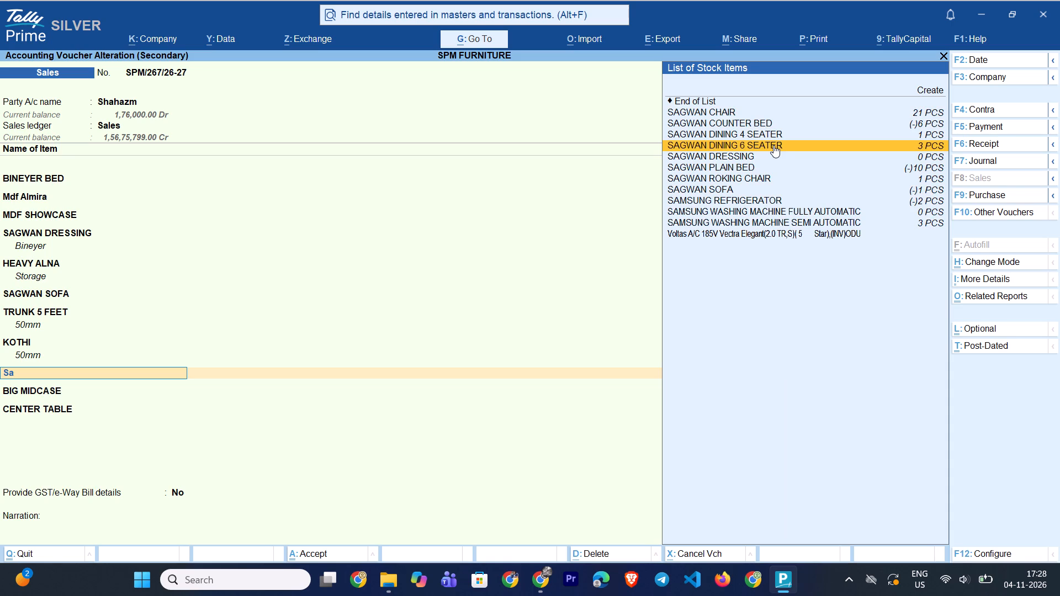
{"action": "key", "text": "Return"}
{"action": "key", "text": "Return"}
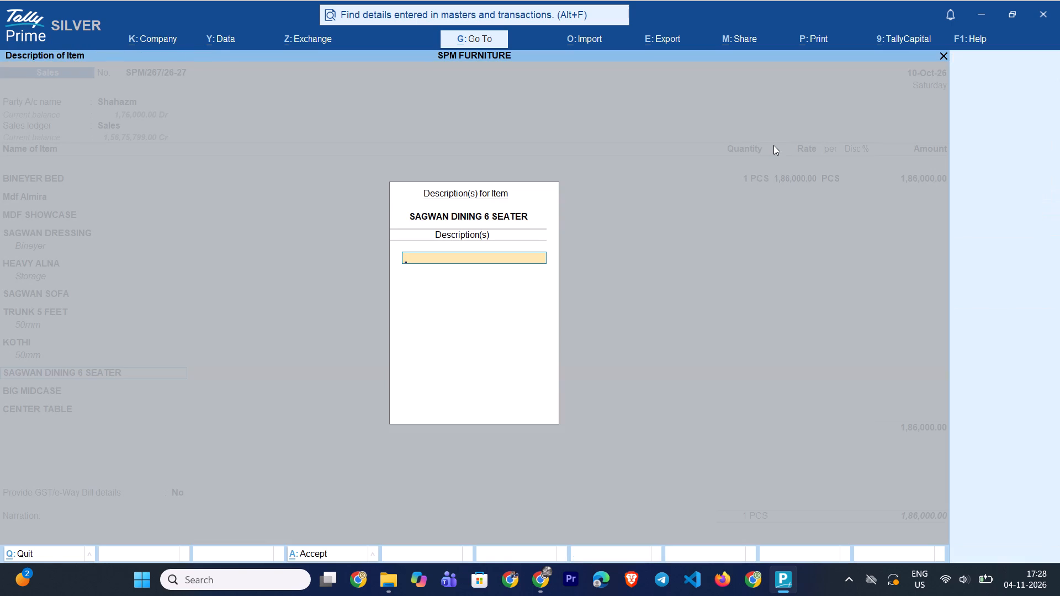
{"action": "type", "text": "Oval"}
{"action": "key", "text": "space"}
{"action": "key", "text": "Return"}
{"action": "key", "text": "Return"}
Accept SAGWAN DINING 6 SEATER's allocation to order SPM/281/26-27, due 9-Oct-26, with tracking number Not Applicable and the amount left blank.
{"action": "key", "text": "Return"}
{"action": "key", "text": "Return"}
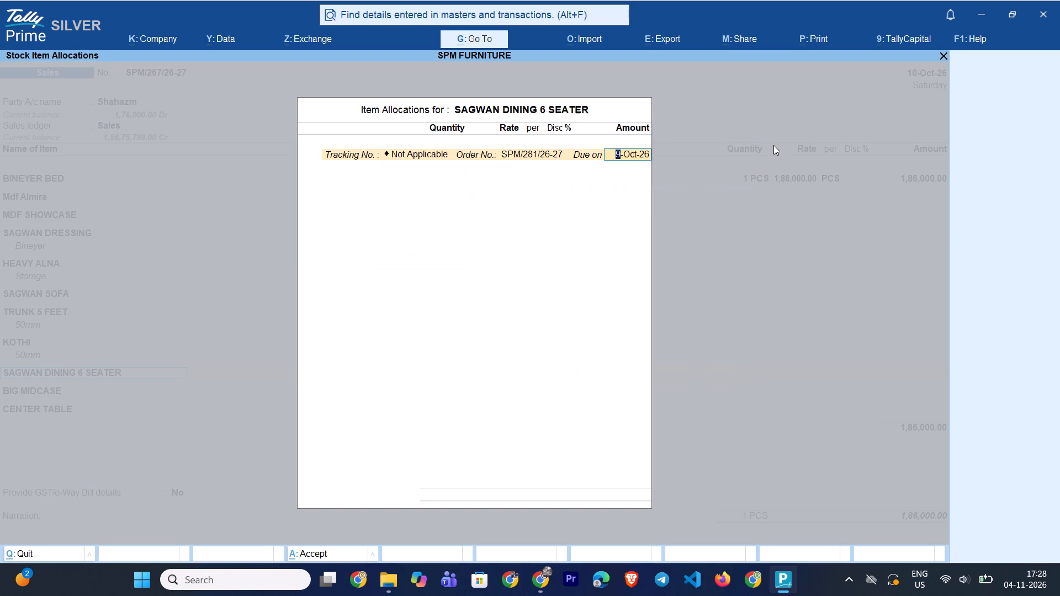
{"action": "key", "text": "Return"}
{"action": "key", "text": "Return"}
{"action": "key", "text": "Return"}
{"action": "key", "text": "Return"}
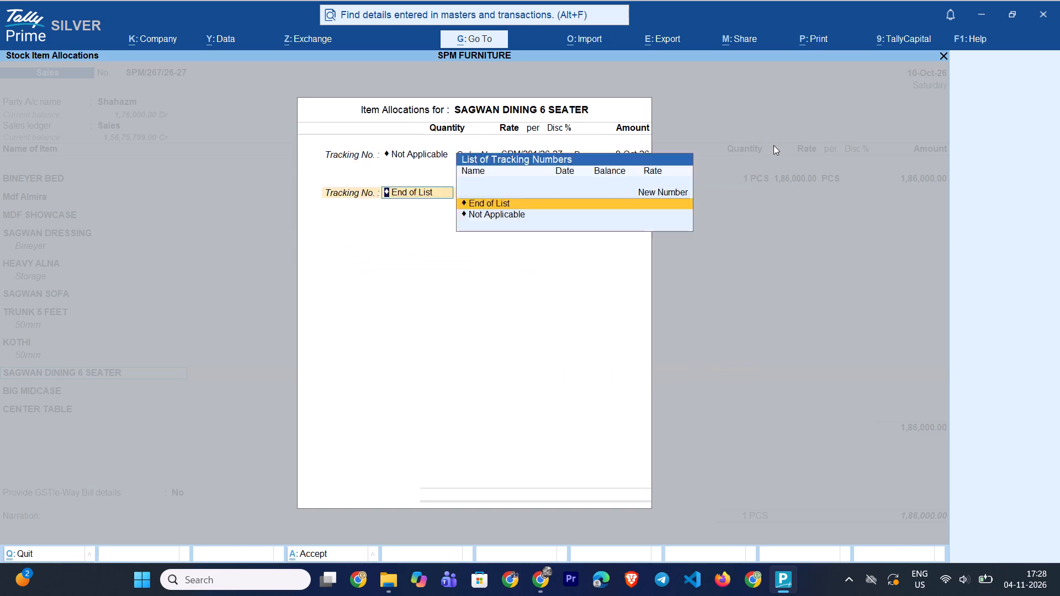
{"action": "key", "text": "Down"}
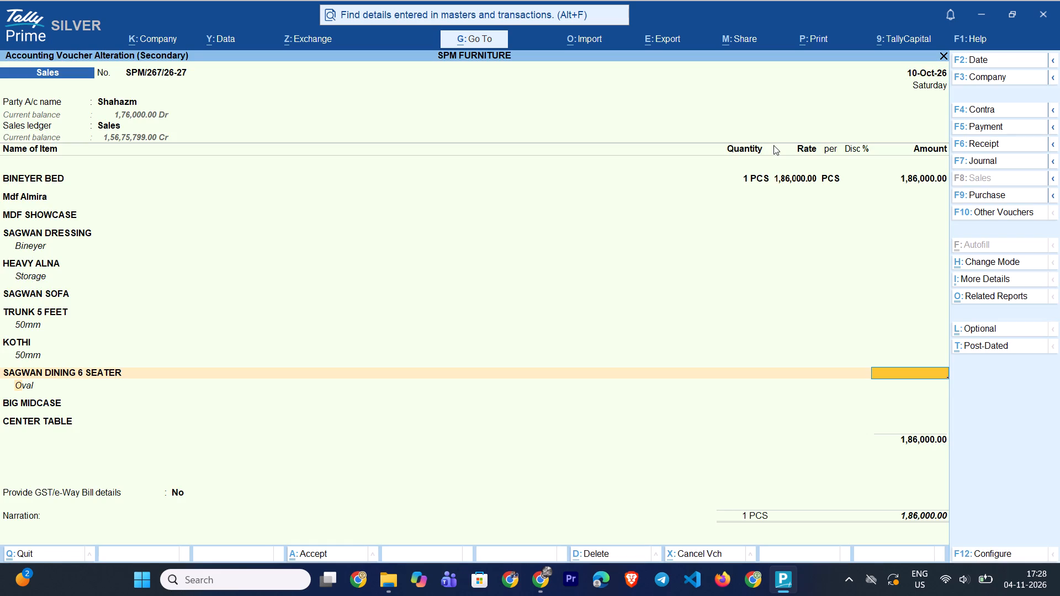
Keep BIG MIDCASE without a description and accept its allocation to order SPM/281/26-27, due 9-Oct-26, with tracking number Not Applicable.
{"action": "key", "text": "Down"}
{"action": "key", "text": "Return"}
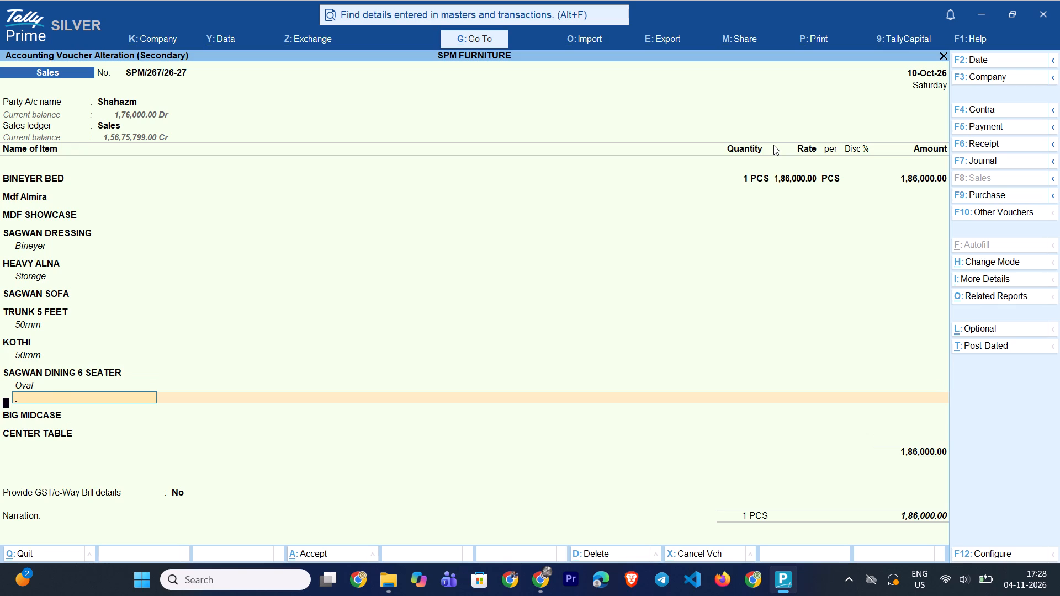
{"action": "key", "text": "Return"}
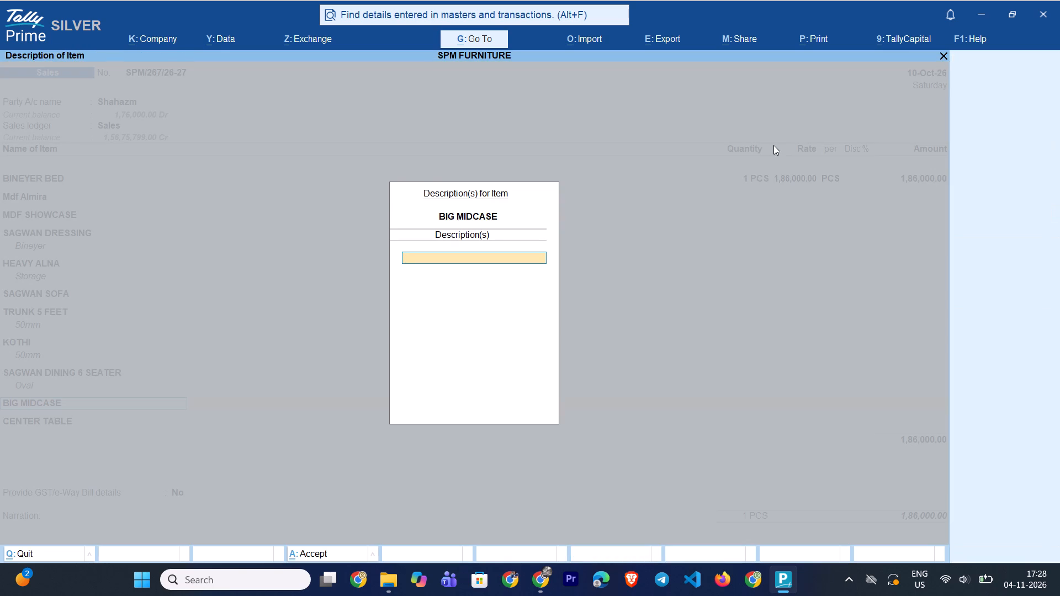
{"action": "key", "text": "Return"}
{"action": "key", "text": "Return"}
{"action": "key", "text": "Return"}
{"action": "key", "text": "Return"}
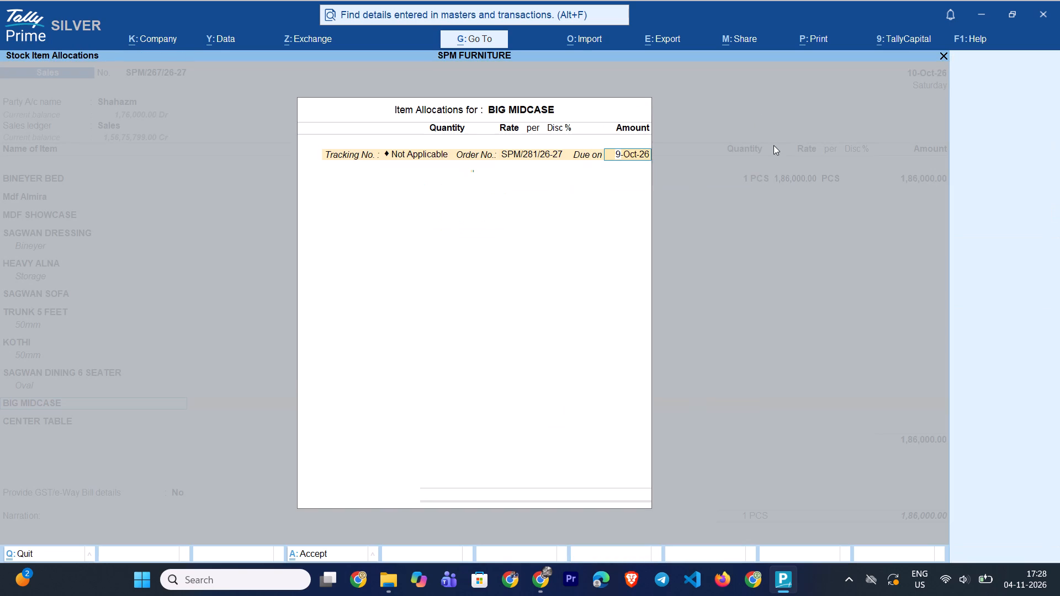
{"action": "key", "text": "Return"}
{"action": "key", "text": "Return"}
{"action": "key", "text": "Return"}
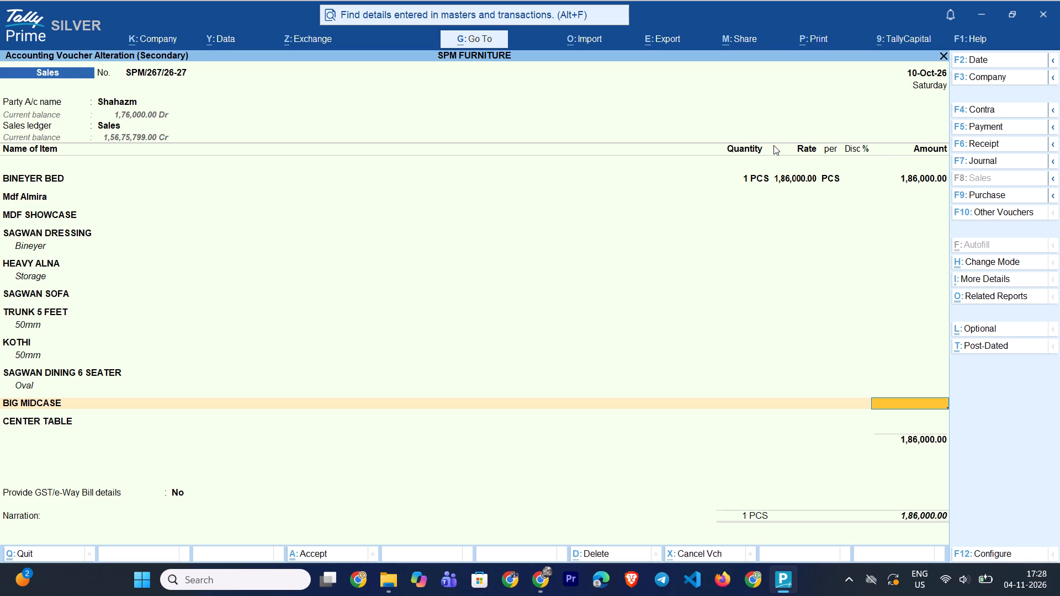
Print the invoice with Microsoft Print to PDF, saving the file in Downloads as Shazam.288.
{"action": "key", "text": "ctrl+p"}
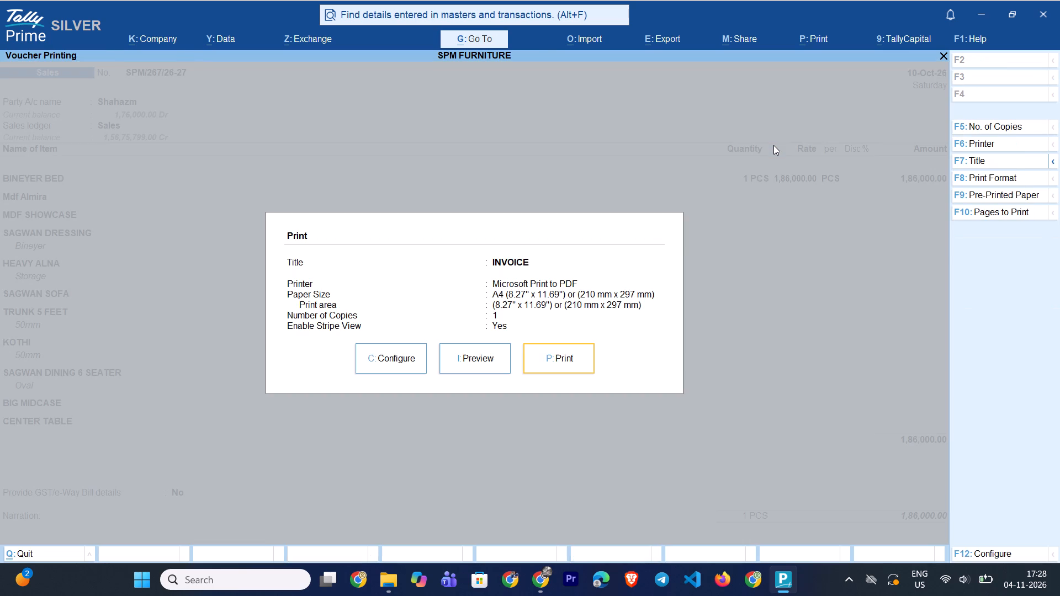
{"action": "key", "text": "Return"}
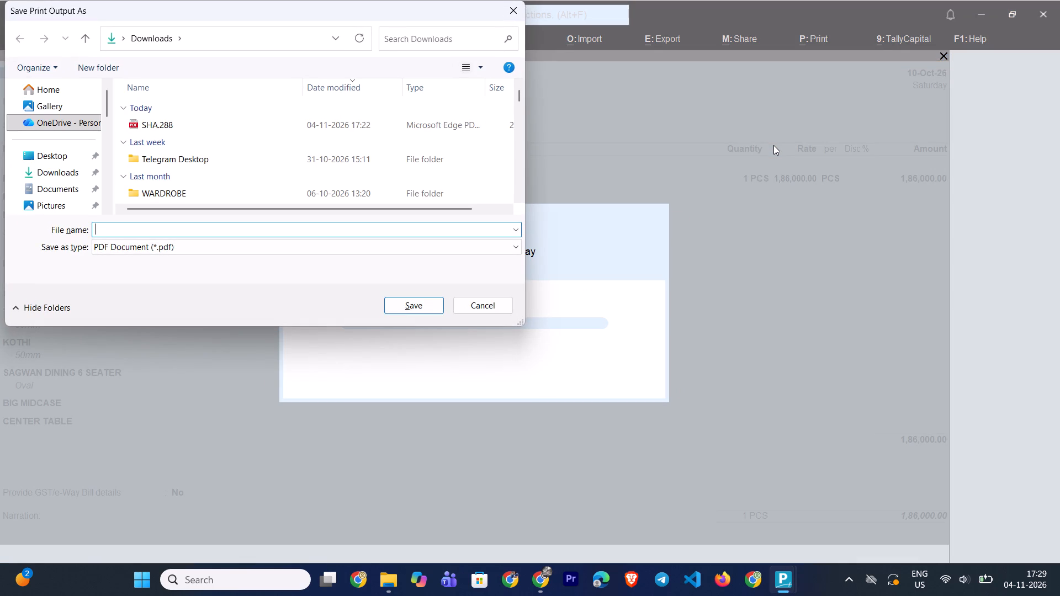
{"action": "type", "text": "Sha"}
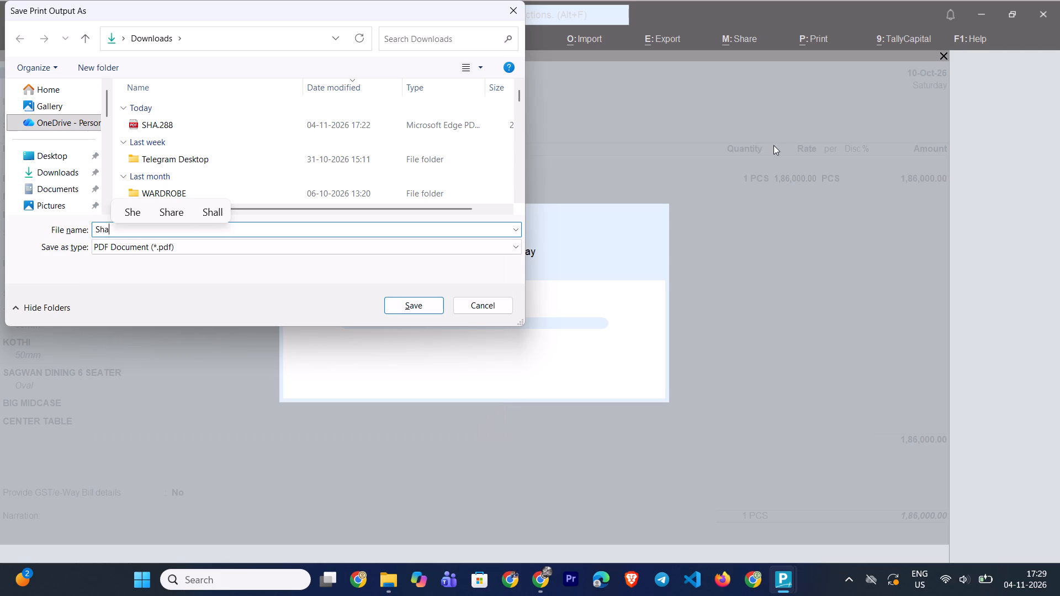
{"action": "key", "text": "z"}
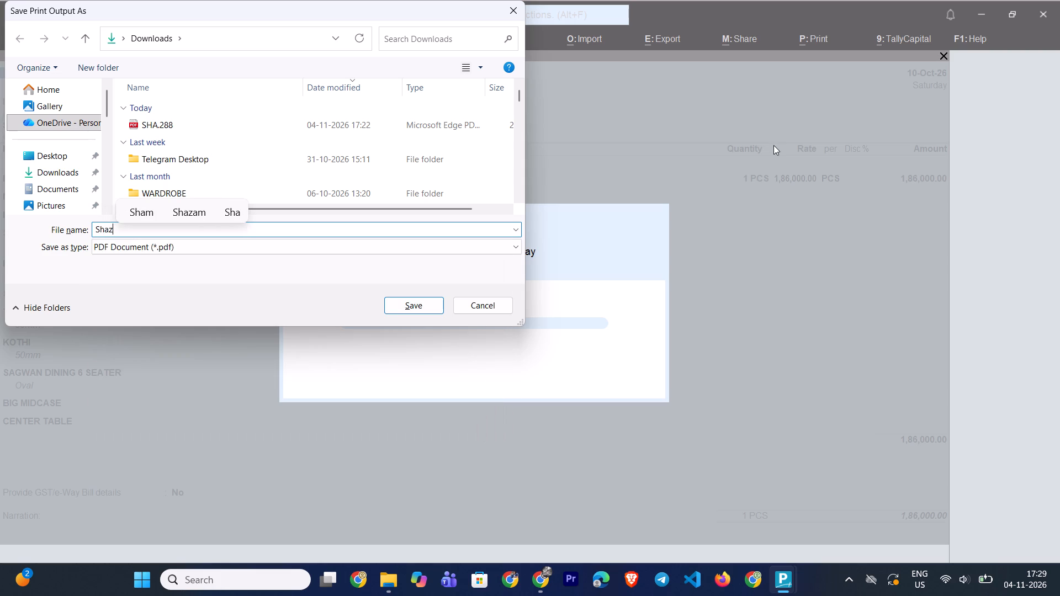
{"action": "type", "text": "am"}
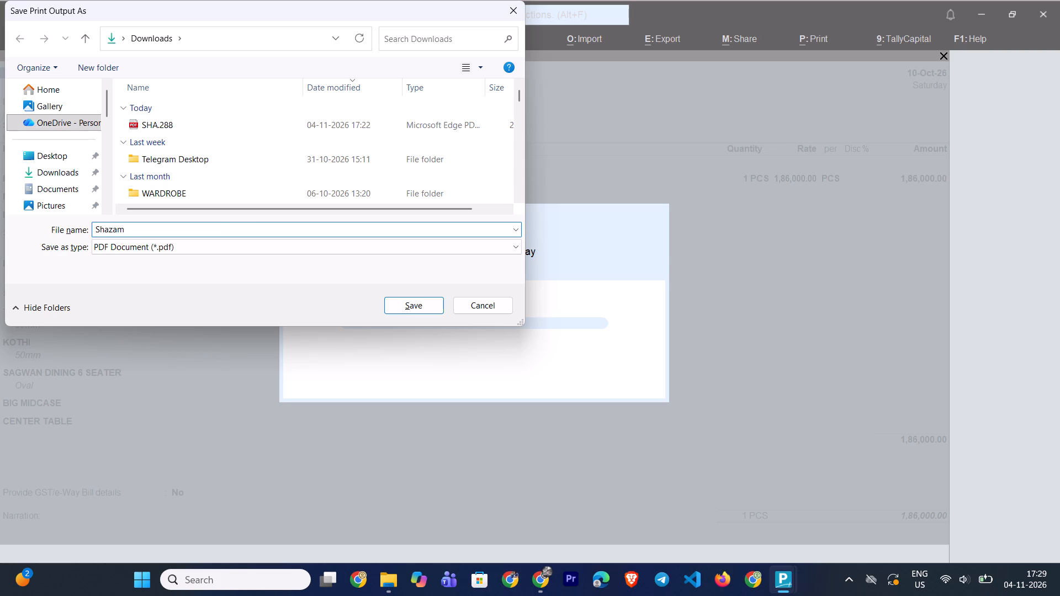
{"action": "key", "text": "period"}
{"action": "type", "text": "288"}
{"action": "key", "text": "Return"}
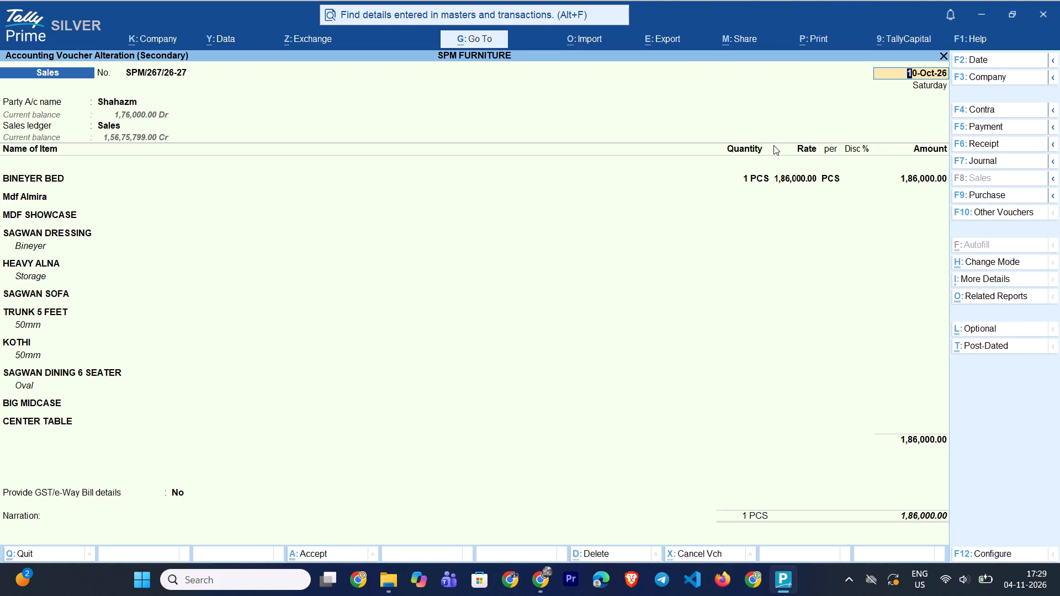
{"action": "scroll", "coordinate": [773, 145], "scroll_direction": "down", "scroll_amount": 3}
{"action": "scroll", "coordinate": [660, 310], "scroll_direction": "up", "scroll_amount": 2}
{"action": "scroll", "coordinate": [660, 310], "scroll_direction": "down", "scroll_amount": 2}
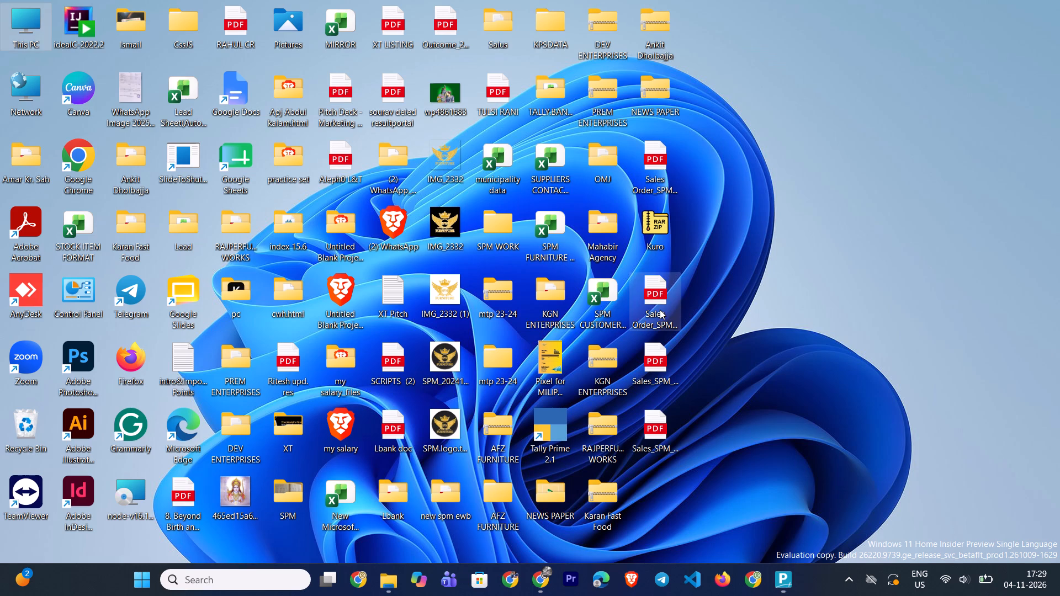
Open the Shazam.288 PDF from the Downloads folder in File Explorer and check the buyer details, item lines and totals on both invoice pages.
{"action": "double_click", "coordinate": [30, 33]}
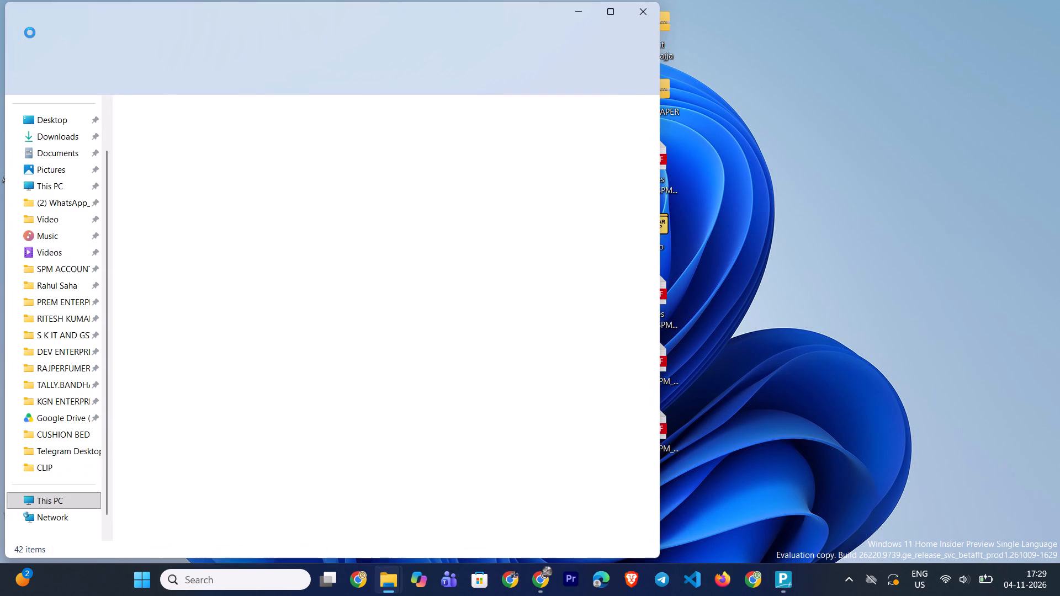
{"action": "double_click", "coordinate": [66, 143]}
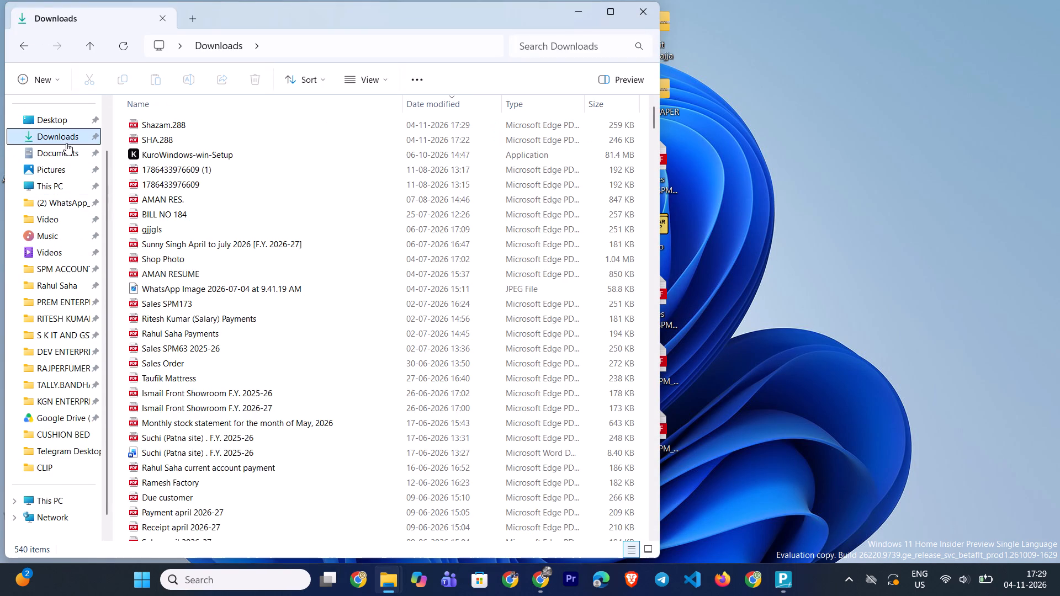
{"action": "double_click", "coordinate": [218, 129]}
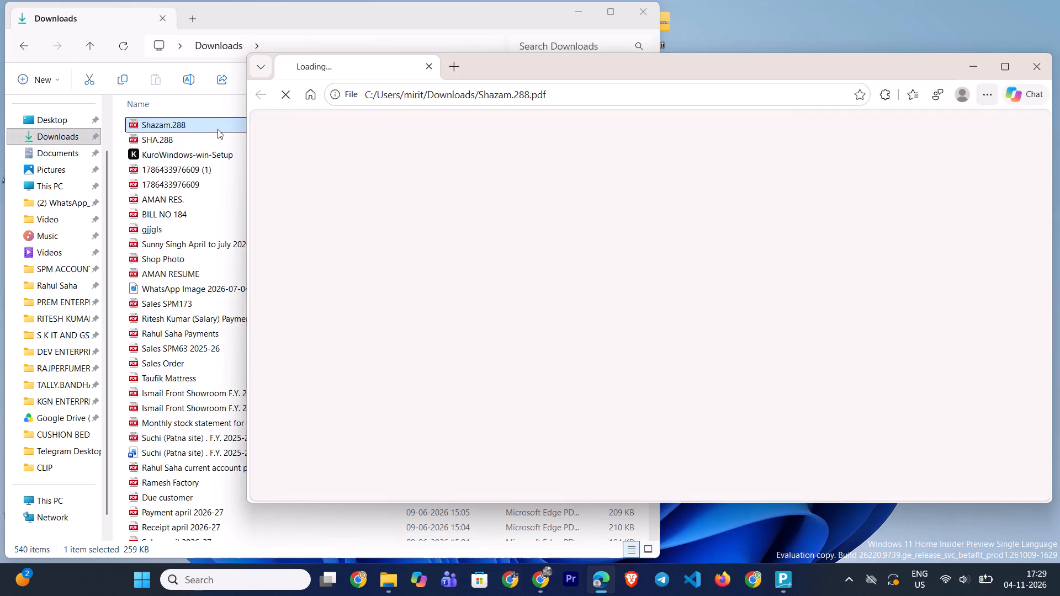
{"action": "scroll", "coordinate": [528, 290], "scroll_direction": "down", "scroll_amount": 2}
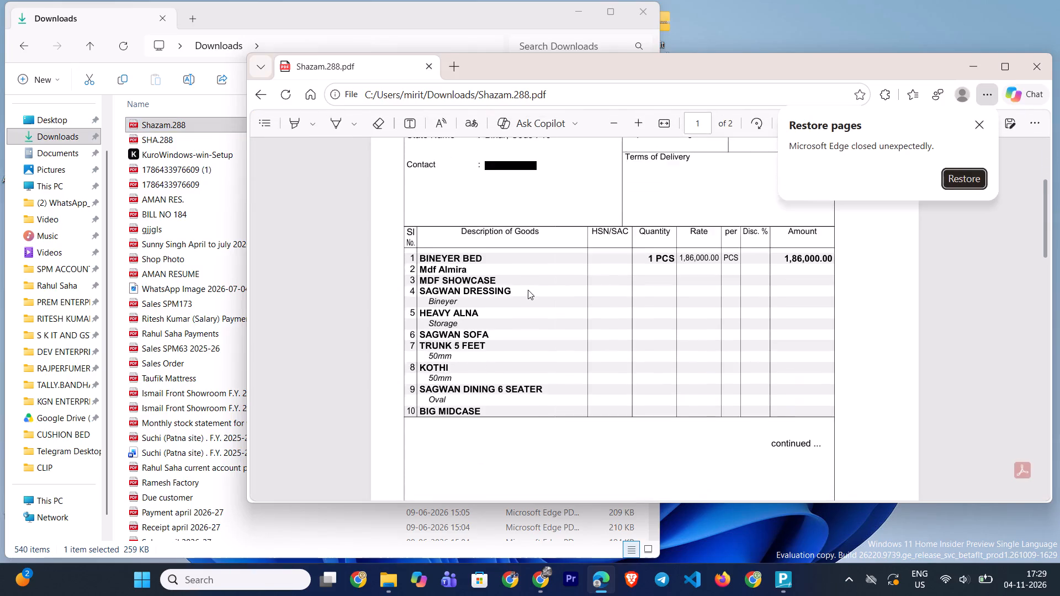
{"action": "scroll", "coordinate": [528, 290], "scroll_direction": "down", "scroll_amount": 6}
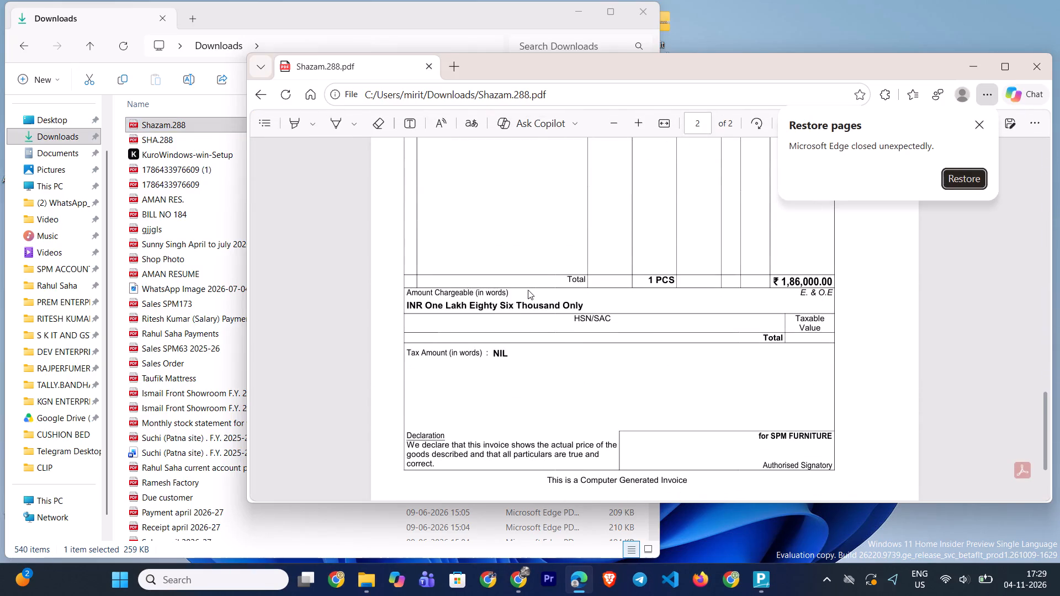
{"action": "scroll", "coordinate": [528, 290], "scroll_direction": "down", "scroll_amount": 3}
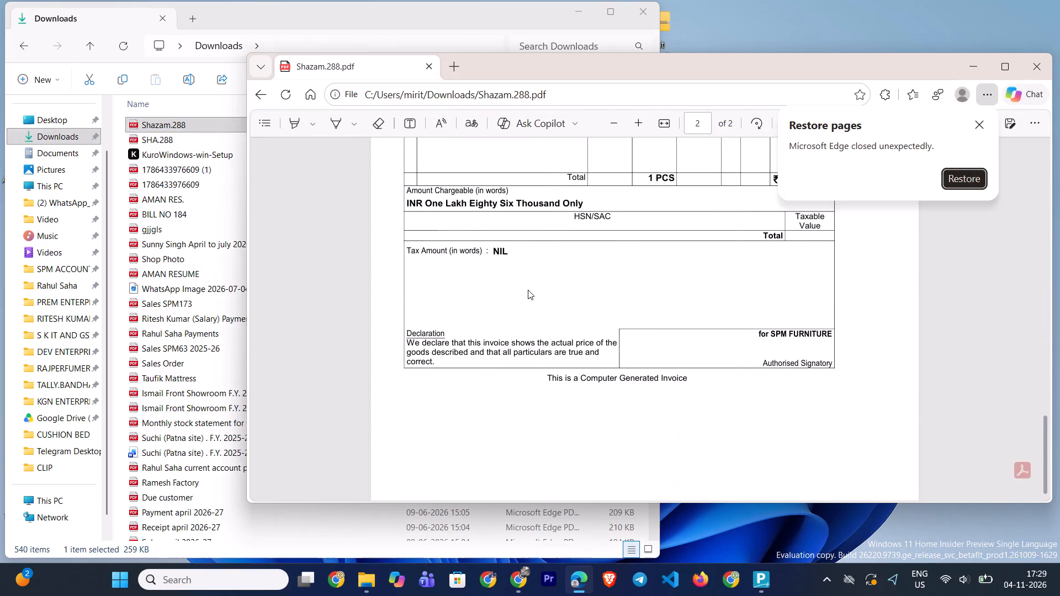
{"action": "scroll", "coordinate": [528, 290], "scroll_direction": "down", "scroll_amount": 1}
{"action": "scroll", "coordinate": [528, 290], "scroll_direction": "up", "scroll_amount": 5}
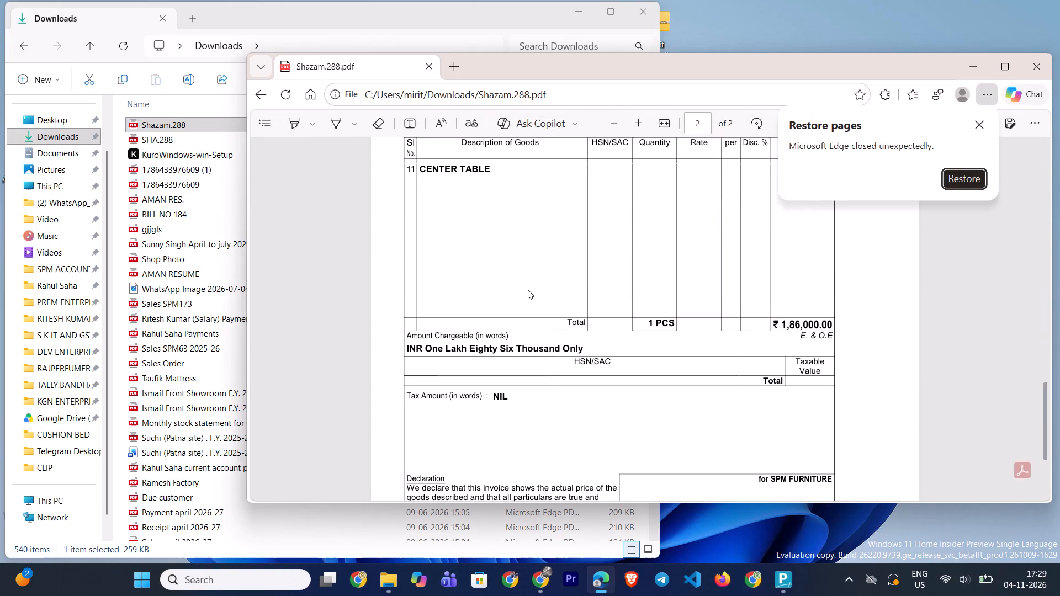
{"action": "scroll", "coordinate": [528, 290], "scroll_direction": "up", "scroll_amount": 3}
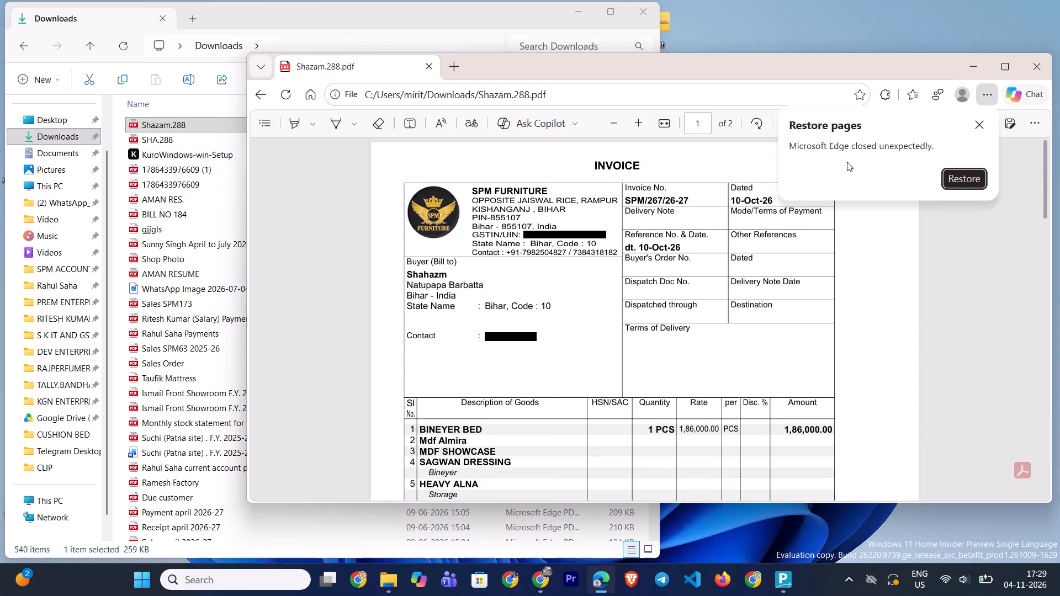
Dismiss the offer to restore pages and minimise the Shazam.288 PDF window, returning to the Downloads folder.
{"action": "left_click", "coordinate": [977, 125]}
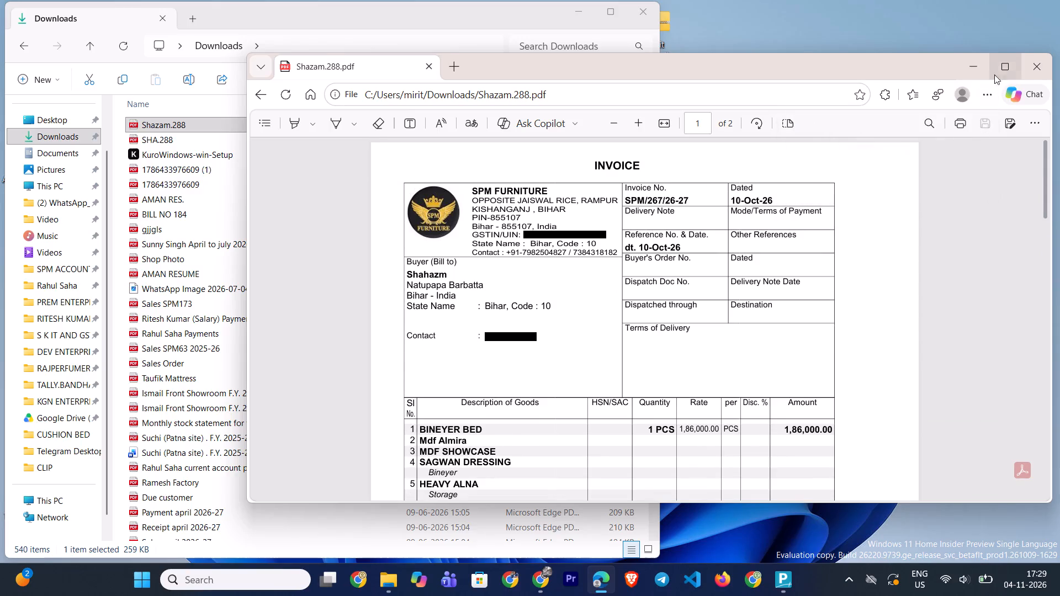
{"action": "left_click", "coordinate": [966, 70]}
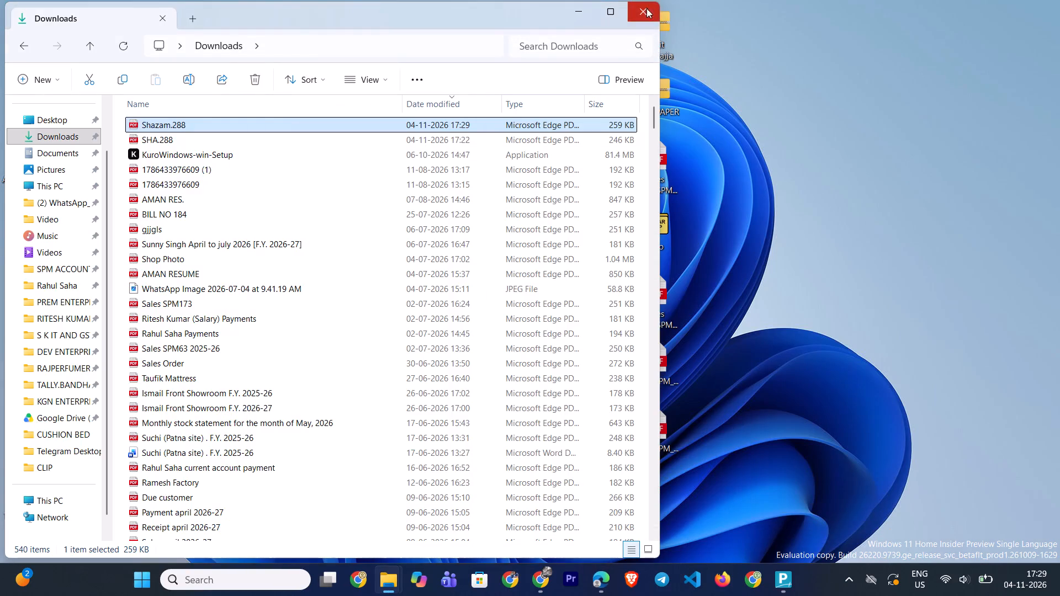
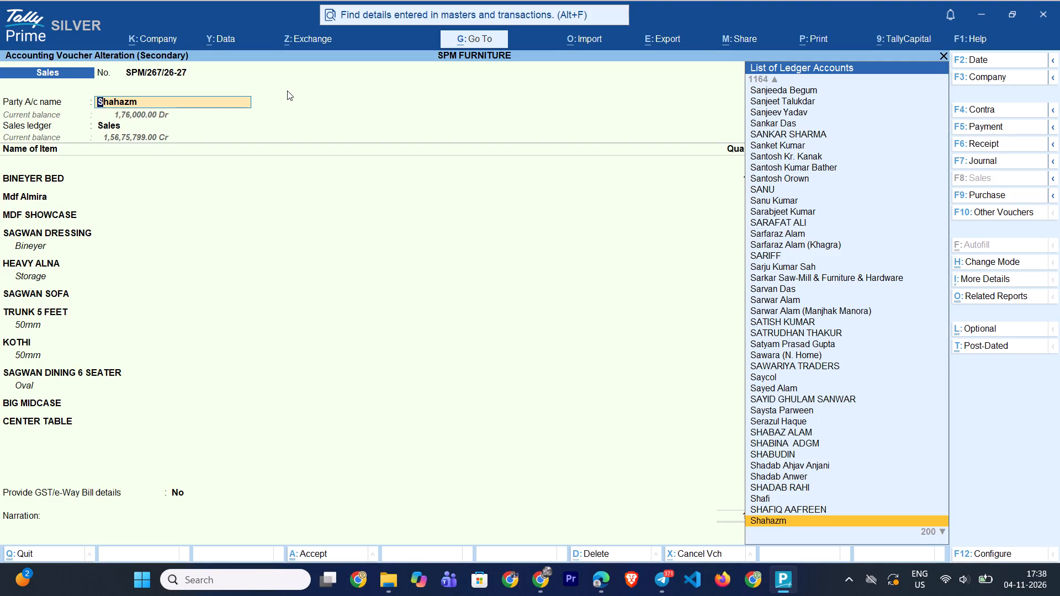
{"action": "key", "text": "Return"}
{"action": "key", "text": "Return"}
{"action": "key", "text": "Return"}
{"action": "key", "text": "Return"}
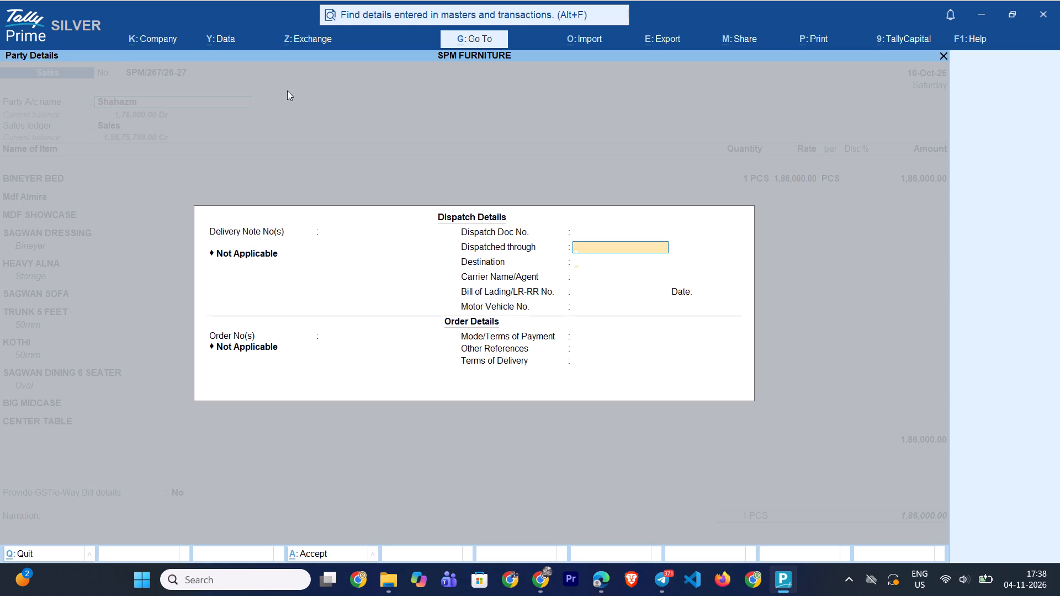
{"action": "key", "text": "Return"}
{"action": "key", "text": "Return"}
{"action": "key", "text": "Return"}
{"action": "key", "text": "Return"}
{"action": "key", "text": "Return"}
{"action": "key", "text": "Return"}
{"action": "key", "text": "Return"}
{"action": "key", "text": "Return"}
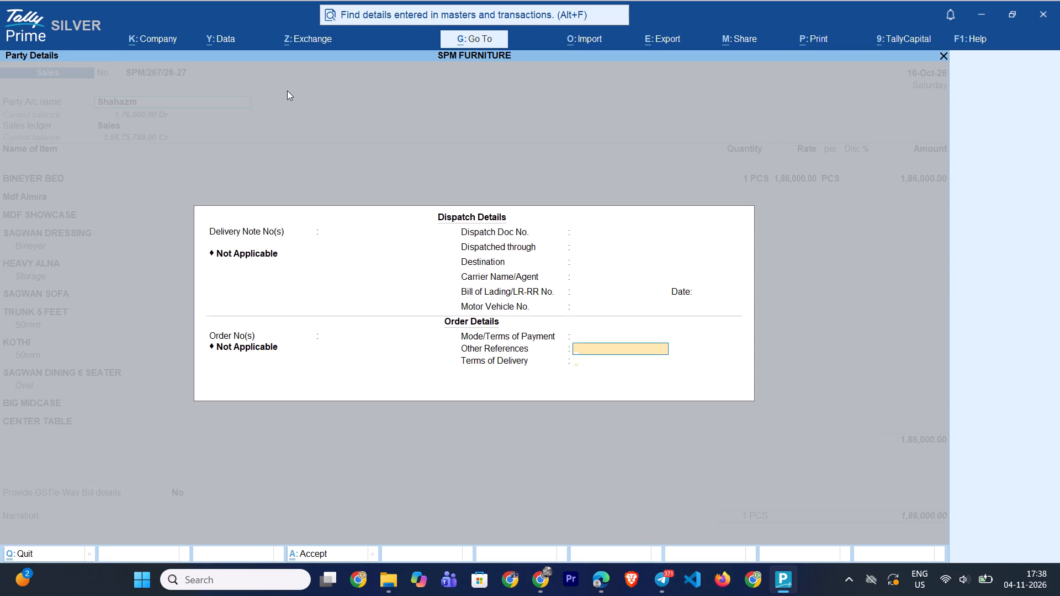
{"action": "key", "text": "Return"}
{"action": "key", "text": "Return"}
Go through the voucher's buyer and consignee details, and leave the voucher for the list of sales vouchers.
{"action": "key", "text": "Return"}
{"action": "key", "text": "Return"}
{"action": "key", "text": "Return"}
{"action": "key", "text": "Return"}
{"action": "key", "text": "Return"}
{"action": "key", "text": "Return"}
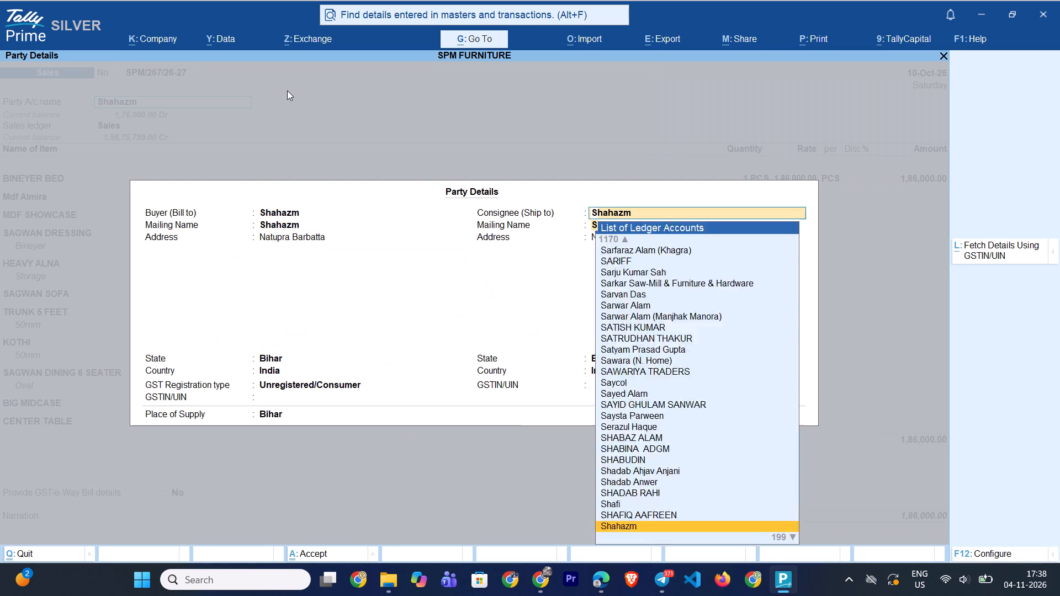
{"action": "key", "text": "Return"}
{"action": "key", "text": "Return"}
{"action": "key", "text": "Return"}
{"action": "key", "text": "Return"}
{"action": "key", "text": "Return"}
{"action": "key", "text": "Return"}
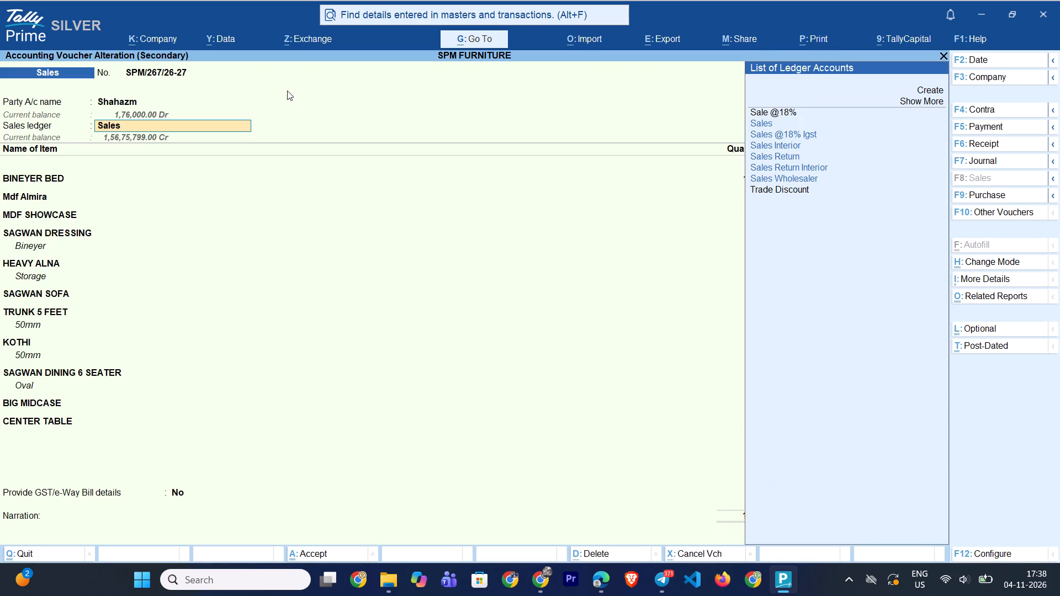
{"action": "key", "text": "Escape"}
Close sales voucher SPM/267/26-27 without further changes and return to the October 2026 sales voucher register.
{"action": "key", "text": "Escape"}
{"action": "key", "text": "Escape"}
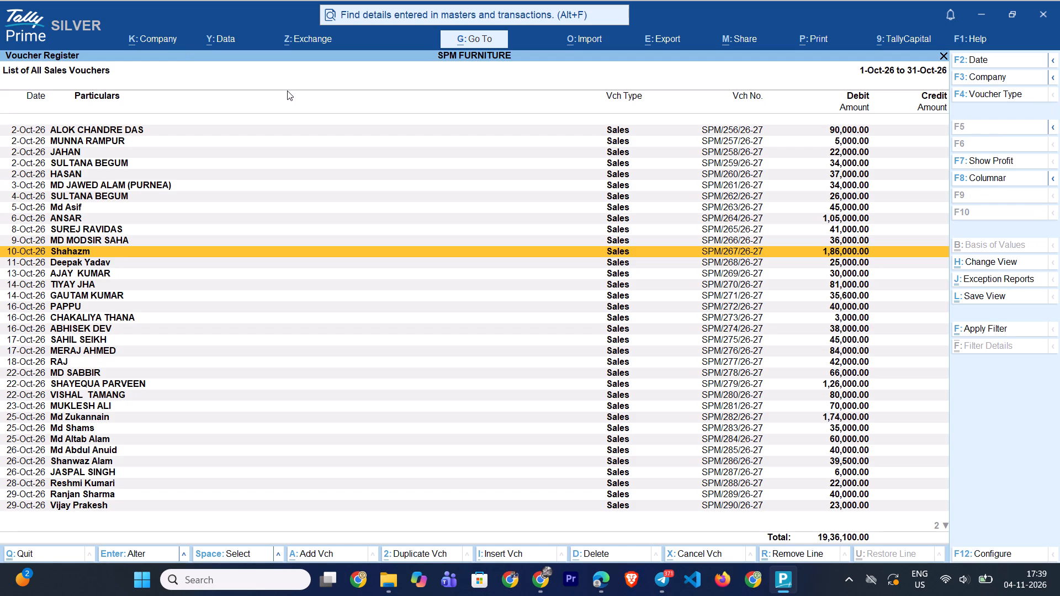
Look through the October 2026 sales voucher register, from the 2-Oct-26 entries to the 30-Oct-26 entry and back, examining parties, voucher numbers and amounts.
{"action": "key", "text": "Up"}
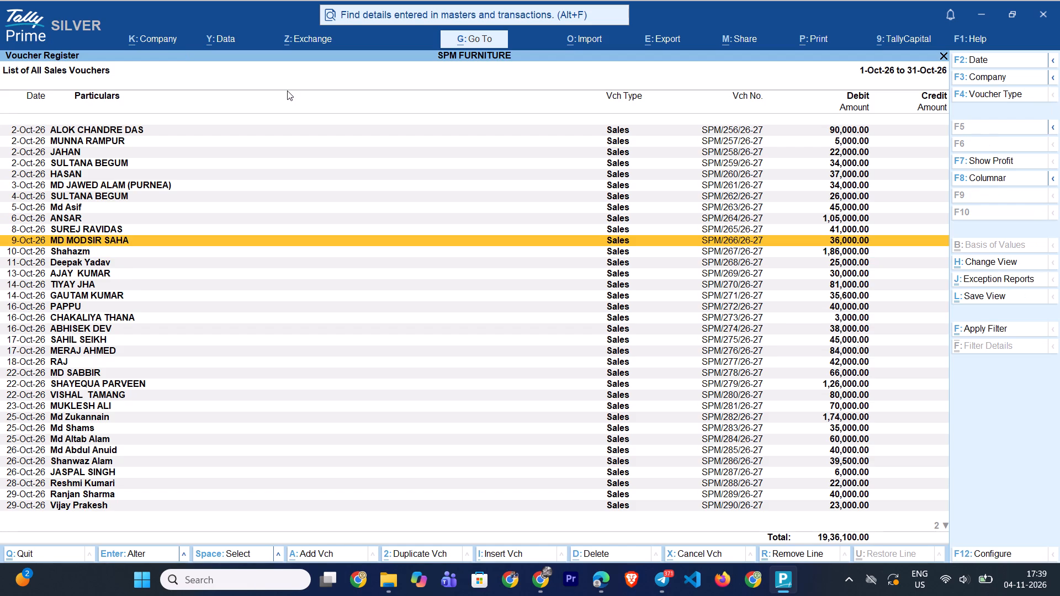
{"action": "key", "text": "Up"}
{"action": "key", "text": "Up"}
{"action": "key", "text": "Up"}
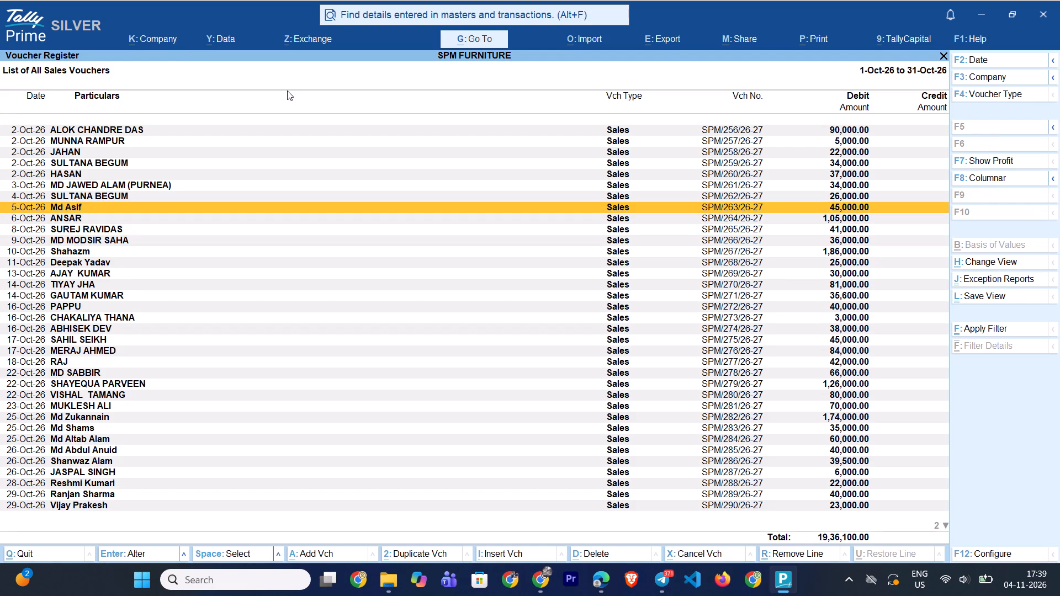
{"action": "key", "text": "Up"}
{"action": "key", "text": "Up"}
{"action": "key", "text": "Up"}
{"action": "key", "text": "Up"}
{"action": "key", "text": "Up"}
{"action": "key", "text": "Up"}
{"action": "key", "text": "Down"}
{"action": "key", "text": "Down"}
{"action": "key", "text": "Down"}
{"action": "key", "text": "Down"}
{"action": "key", "text": "Down"}
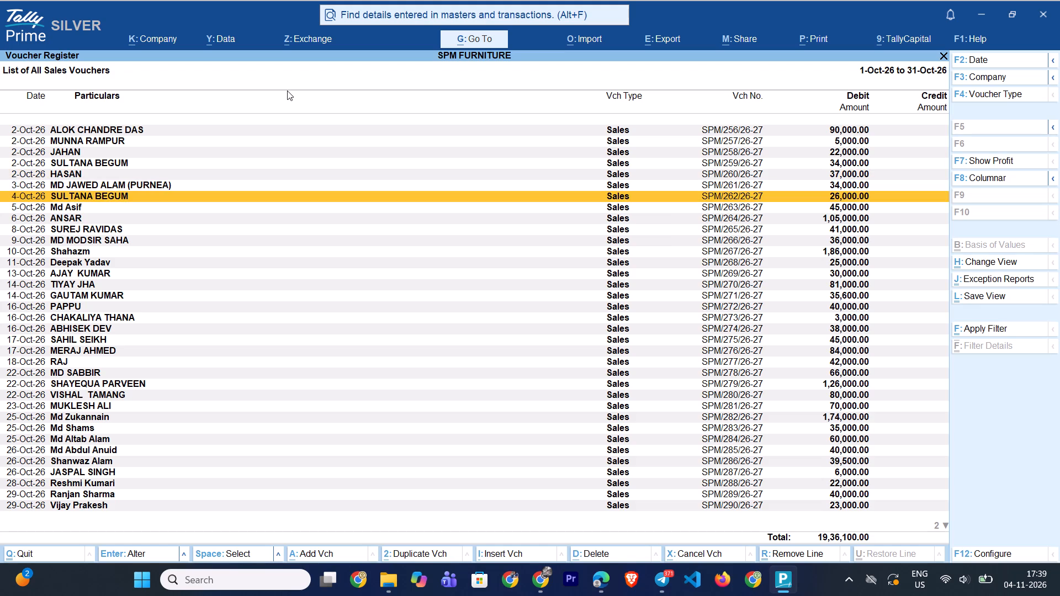
{"action": "key", "text": "Down"}
{"action": "key", "text": "Up"}
{"action": "key", "text": "Up"}
{"action": "key", "text": "Up"}
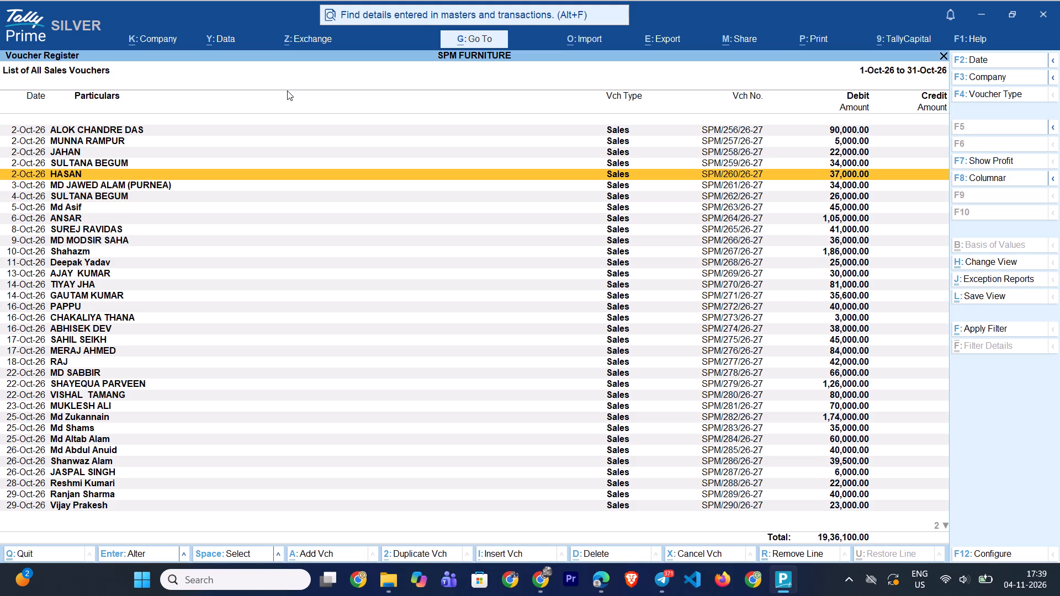
{"action": "key", "text": "Up"}
{"action": "key", "text": "Up"}
{"action": "key", "text": "Up"}
{"action": "key", "text": "Up"}
{"action": "key", "text": "Up"}
{"action": "key", "text": "Up"}
{"action": "key", "text": "Up"}
{"action": "key", "text": "Up"}
{"action": "key", "text": "Up"}
{"action": "key", "text": "Up"}
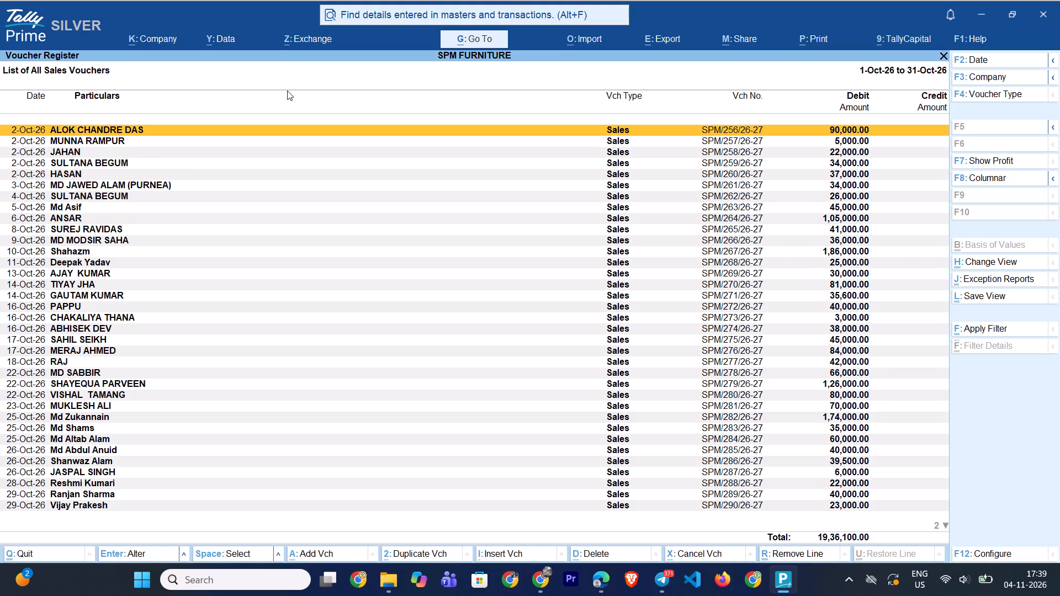
{"action": "key", "text": "Down"}
{"action": "key", "text": "Down"}
{"action": "key", "text": "Down"}
{"action": "key", "text": "Down"}
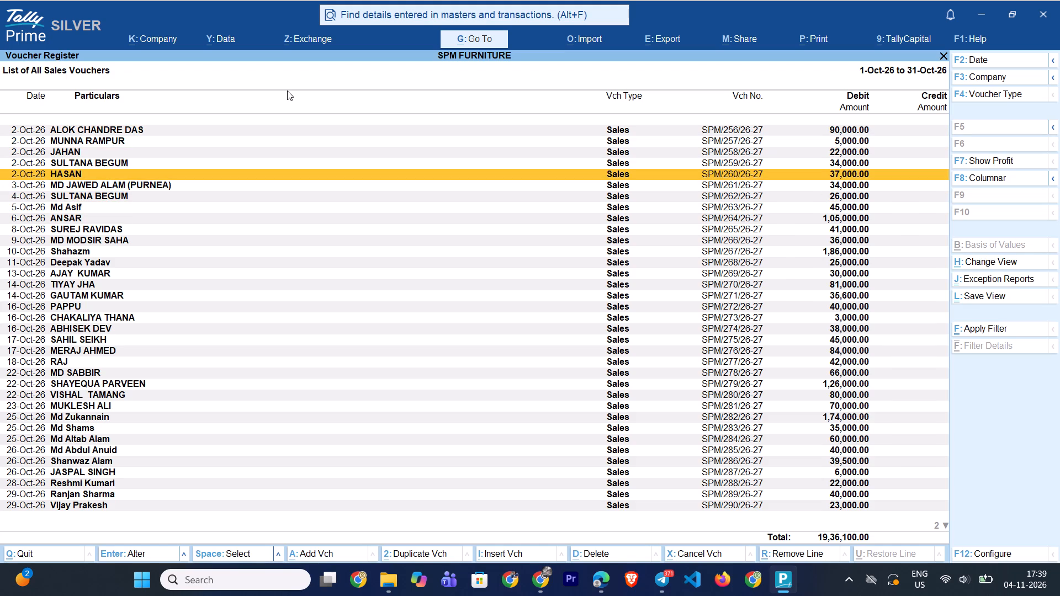
{"action": "key", "text": "Down"}
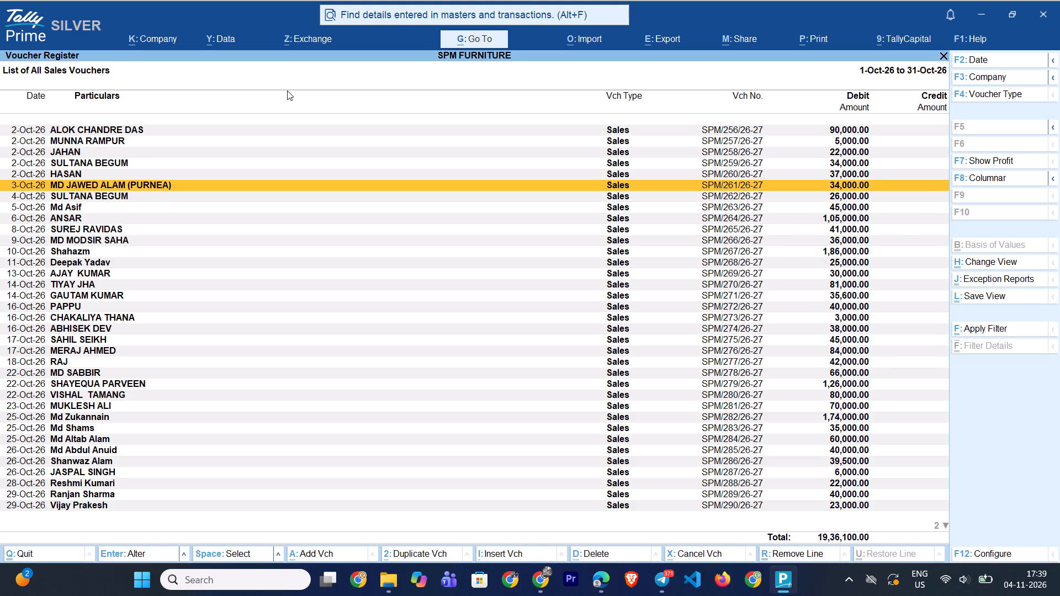
{"action": "key", "text": "Down"}
{"action": "key", "text": "Down"}
{"action": "key", "text": "Down"}
{"action": "key", "text": "Down"}
{"action": "key", "text": "Down"}
{"action": "key", "text": "Down"}
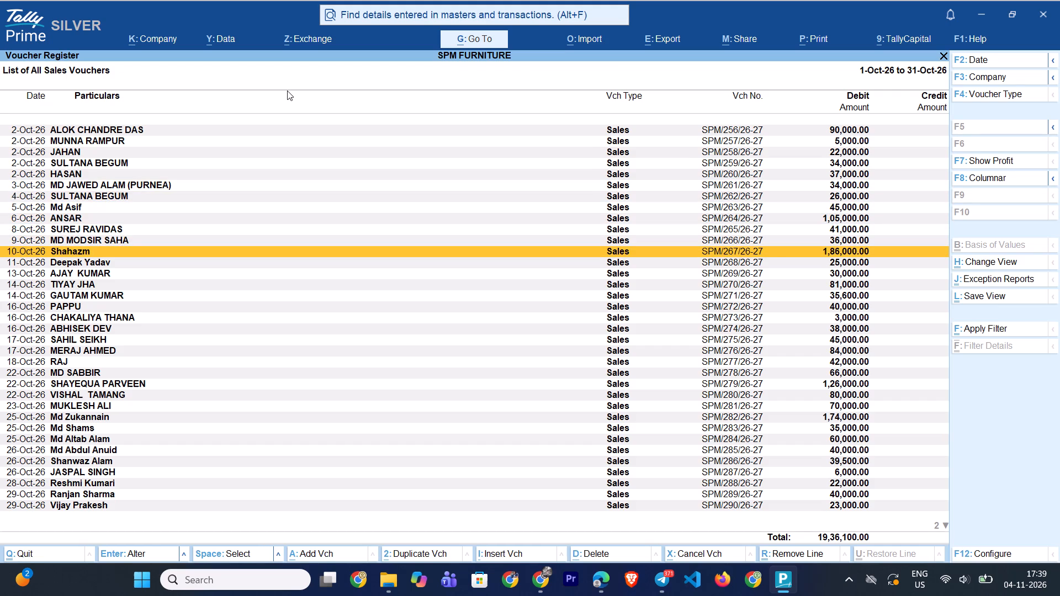
{"action": "key", "text": "Down"}
{"action": "key", "text": "Down"}
{"action": "key", "text": "Down"}
{"action": "key", "text": "Down"}
{"action": "key", "text": "Down"}
{"action": "key", "text": "Down"}
{"action": "key", "text": "Down"}
{"action": "key", "text": "Down"}
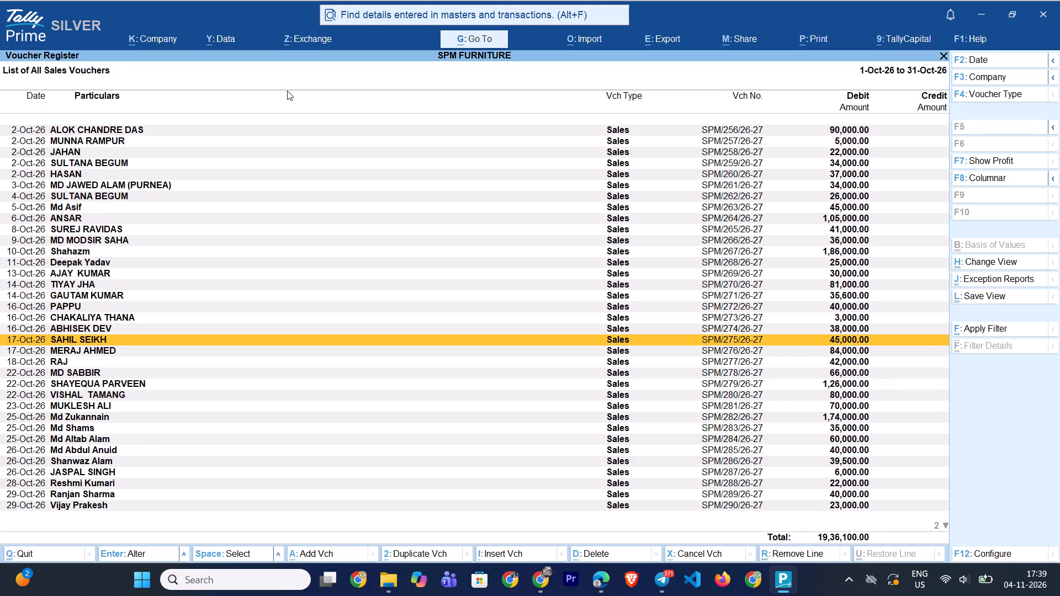
{"action": "key", "text": "Down"}
{"action": "key", "text": "Down"}
{"action": "key", "text": "Down"}
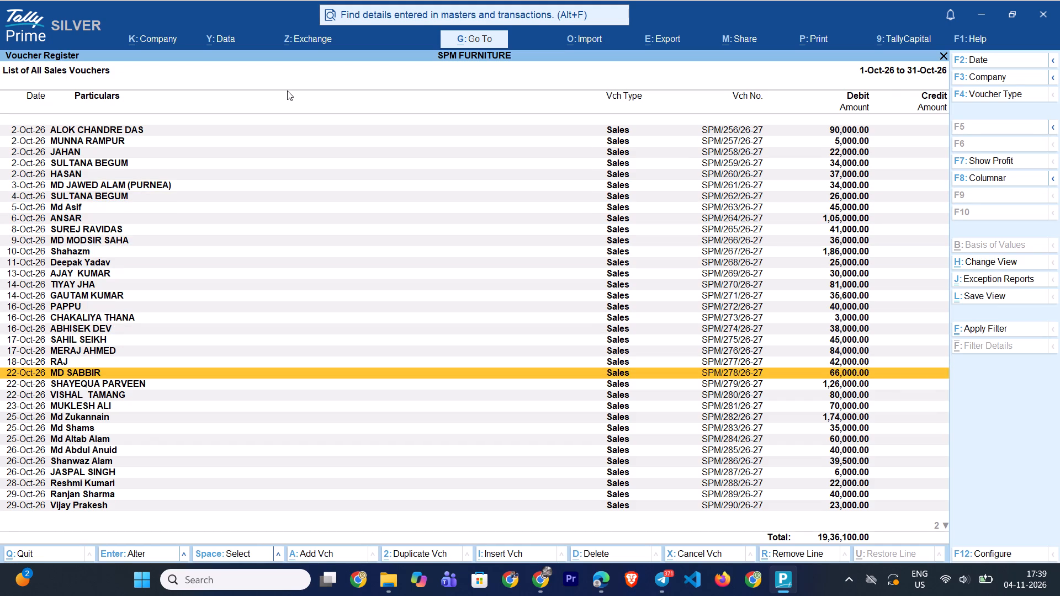
{"action": "key", "text": "Down"}
{"action": "key", "text": "Down"}
{"action": "key", "text": "Down"}
{"action": "key", "text": "Down"}
{"action": "key", "text": "Down"}
{"action": "key", "text": "Down"}
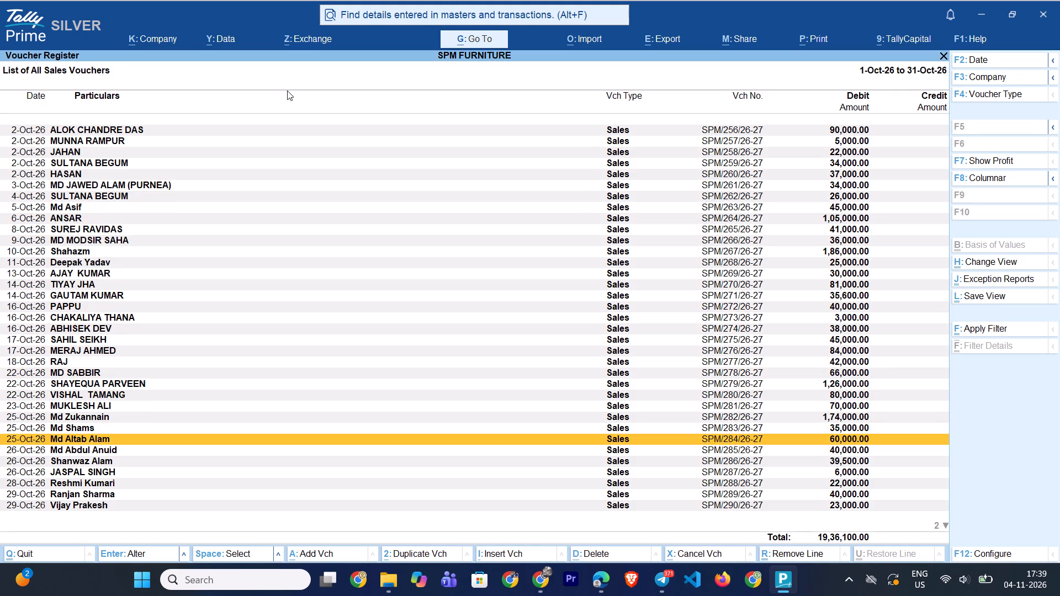
{"action": "key", "text": "Down"}
{"action": "key", "text": "Down"}
{"action": "key", "text": "Down"}
{"action": "key", "text": "Down"}
{"action": "key", "text": "Down"}
{"action": "key", "text": "Down"}
{"action": "key", "text": "Down"}
{"action": "key", "text": "Down"}
{"action": "key", "text": "Down"}
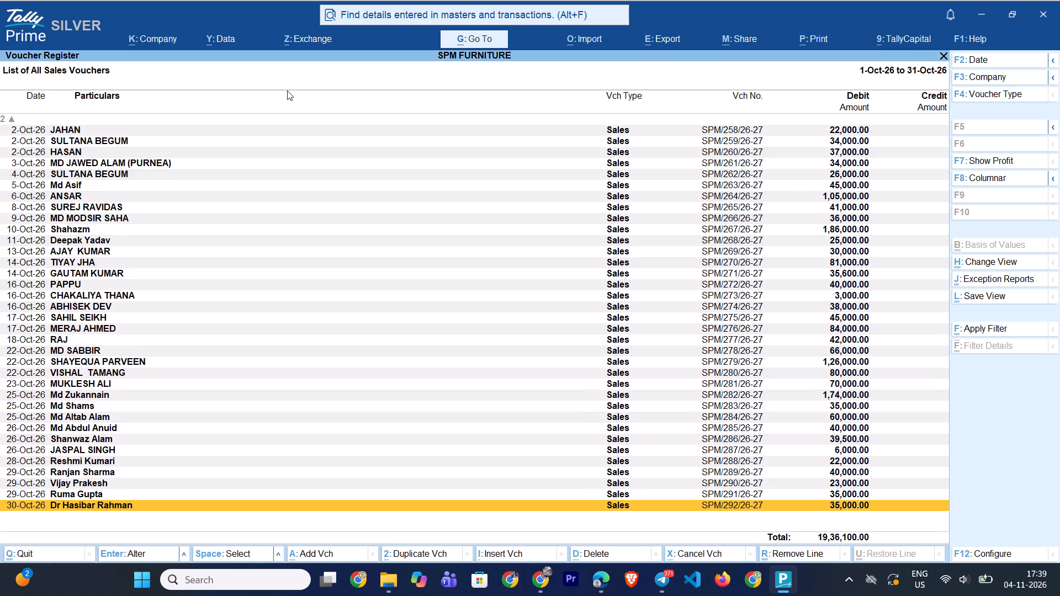
{"action": "key", "text": "Down"}
{"action": "key", "text": "Down"}
{"action": "key", "text": "Down"}
{"action": "key", "text": "Down"}
{"action": "key", "text": "Down"}
{"action": "key", "text": "Down"}
{"action": "key", "text": "Down"}
{"action": "key", "text": "Down"}
{"action": "key", "text": "Down"}
{"action": "key", "text": "Up"}
{"action": "key", "text": "Up"}
{"action": "key", "text": "Up"}
{"action": "key", "text": "Up"}
{"action": "key", "text": "shift+Up"}
{"action": "key", "text": "Up"}
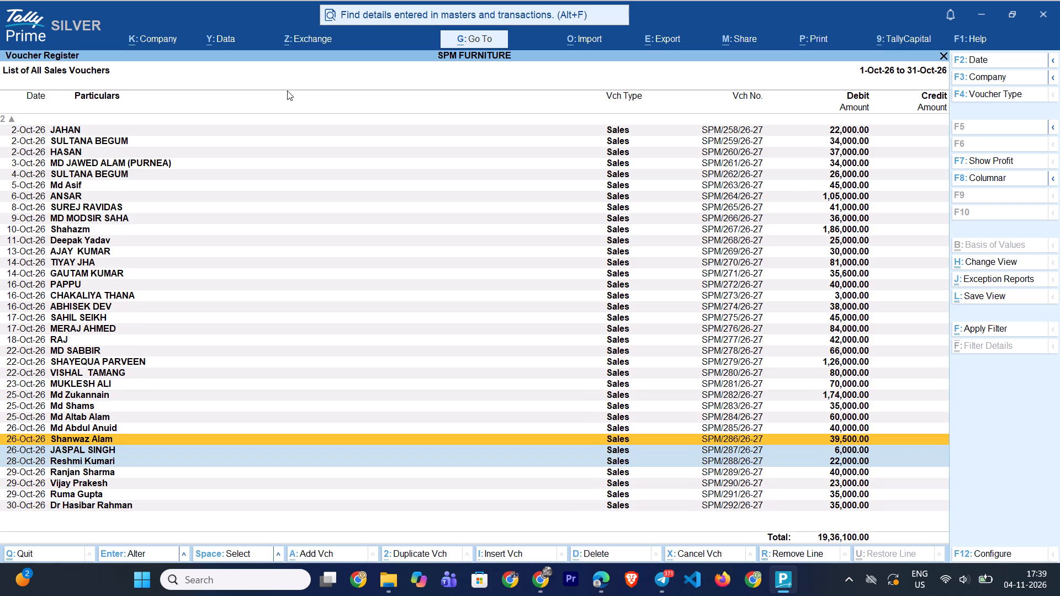
{"action": "key", "text": "Up"}
{"action": "key", "text": "Up"}
{"action": "key", "text": "Up"}
{"action": "key", "text": "Up"}
{"action": "key", "text": "Up"}
{"action": "key", "text": "Up"}
{"action": "key", "text": "Up"}
{"action": "key", "text": "Up"}
{"action": "key", "text": "Up"}
{"action": "key", "text": "Up"}
{"action": "key", "text": "Up"}
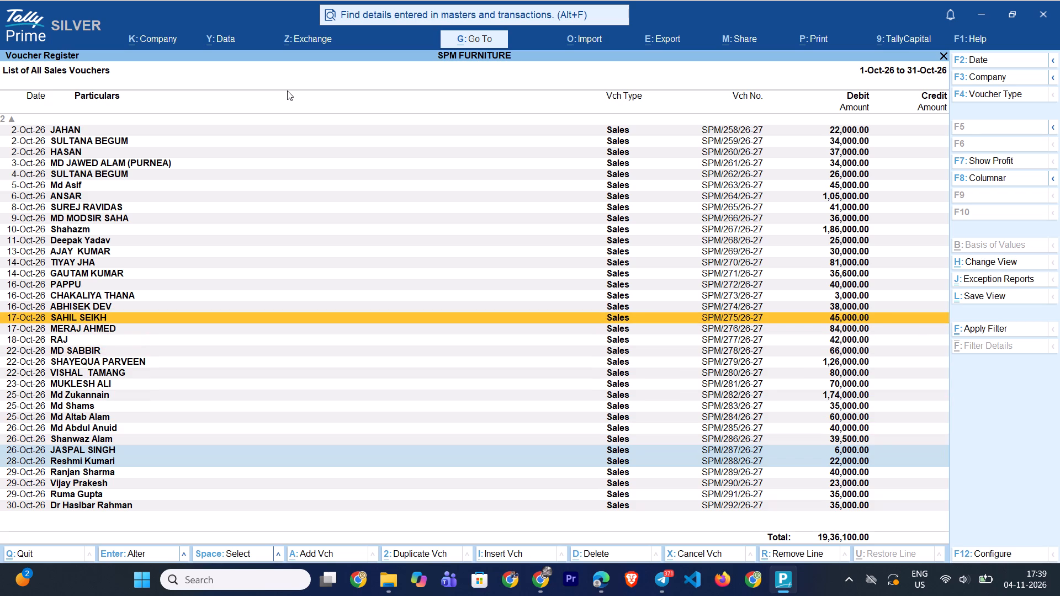
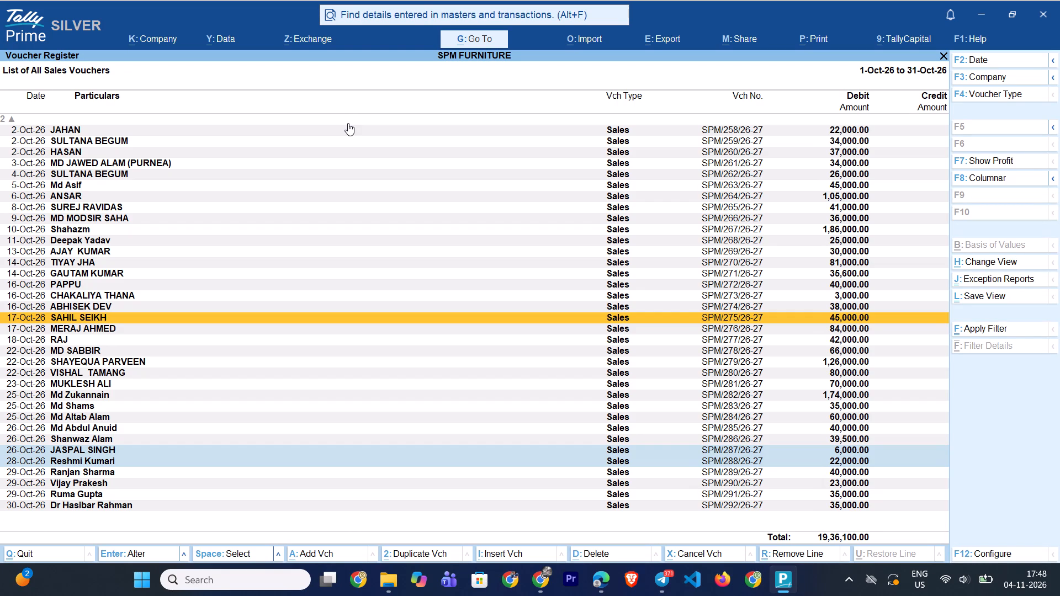
Close the October 2026 sales voucher register and go back to the main Gateway of Tally, without quitting the program.
{"action": "key", "text": "Escape"}
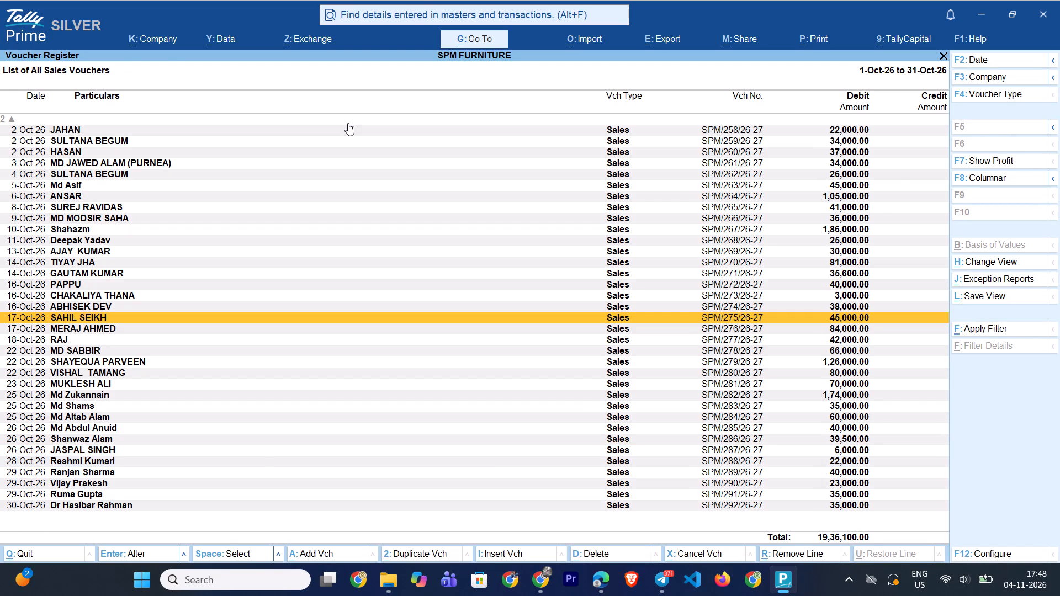
{"action": "key", "text": "Escape"}
{"action": "key", "text": "Escape"}
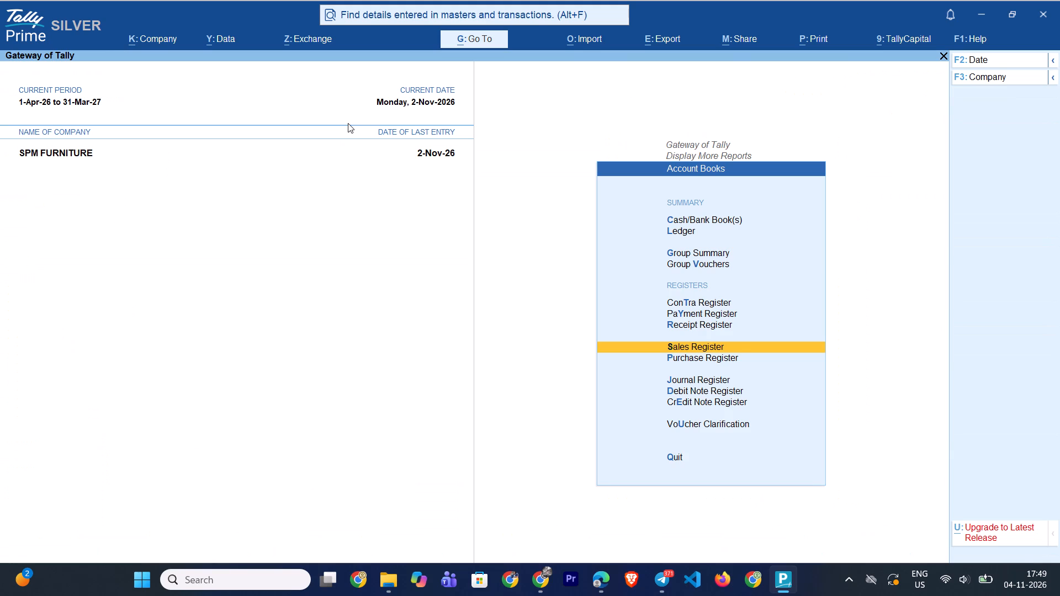
{"action": "key", "text": "Escape"}
{"action": "key", "text": "Escape"}
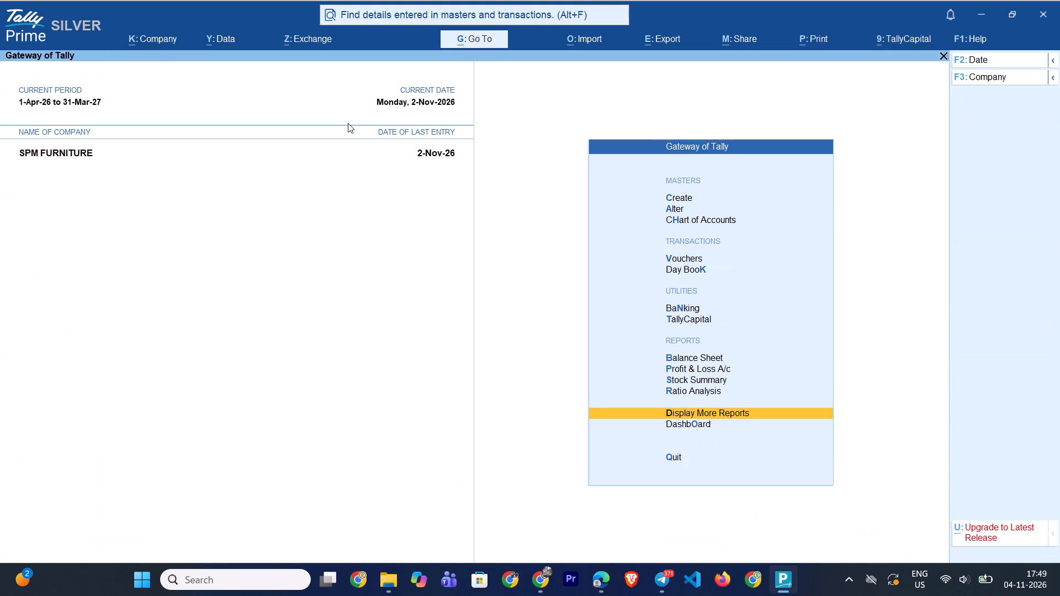
{"action": "key", "text": "Escape"}
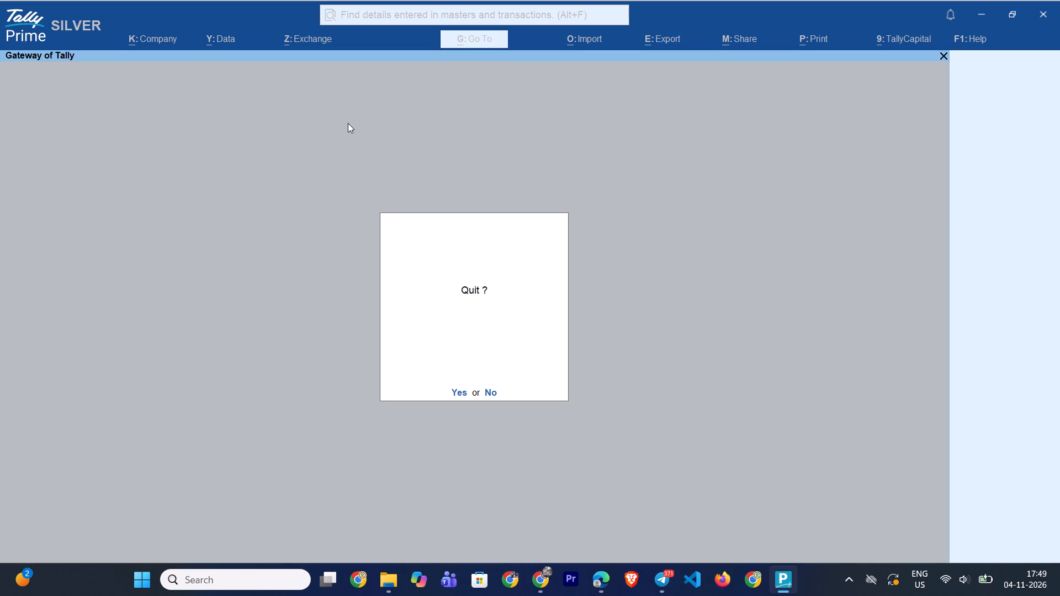
{"action": "left_click", "coordinate": [492, 389]}
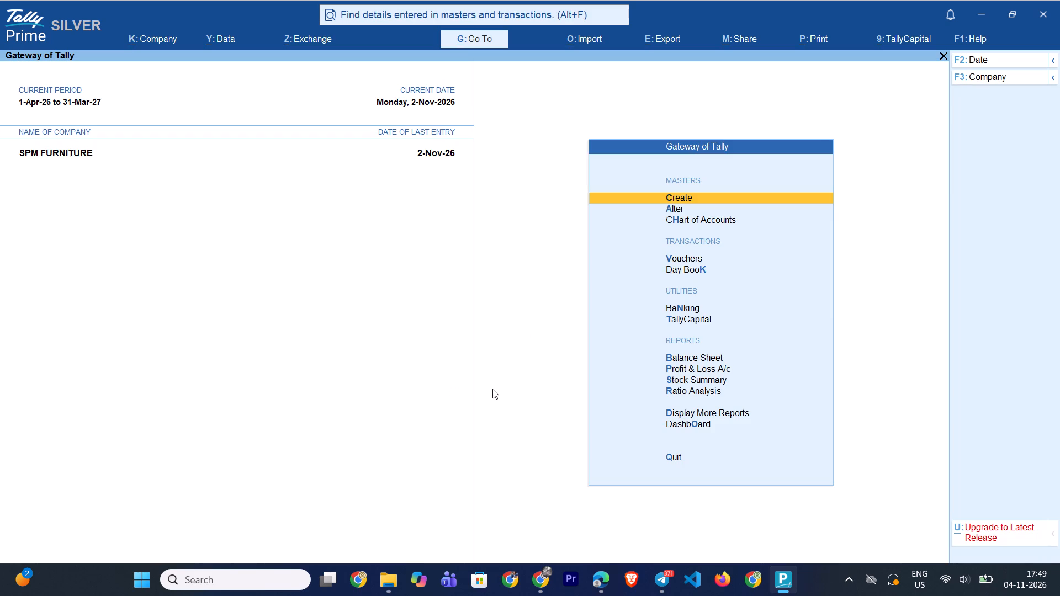
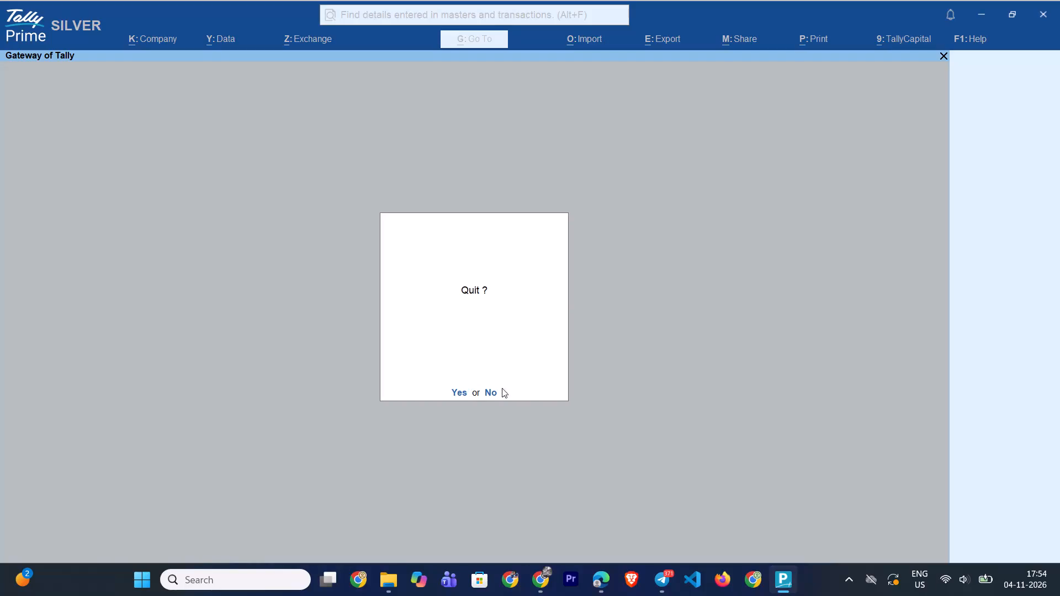
Confirm quitting TallyPrime to shut the program down.
{"action": "left_click", "coordinate": [461, 393]}
Close the File Explorer window showing the Downloads folder.
{"action": "left_click", "coordinate": [1015, 259]}
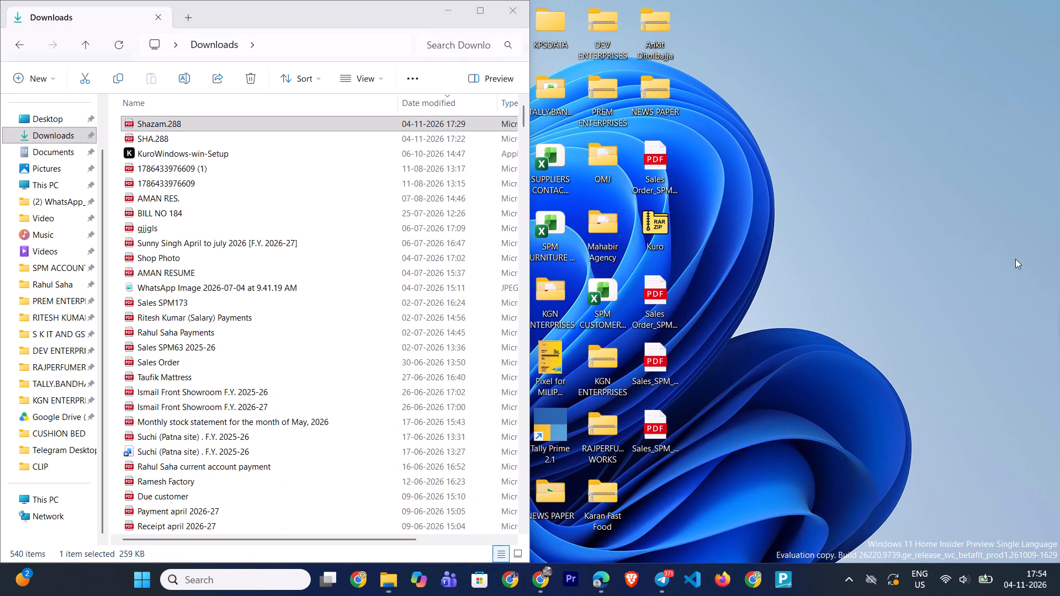
{"action": "left_click", "coordinate": [514, 1]}
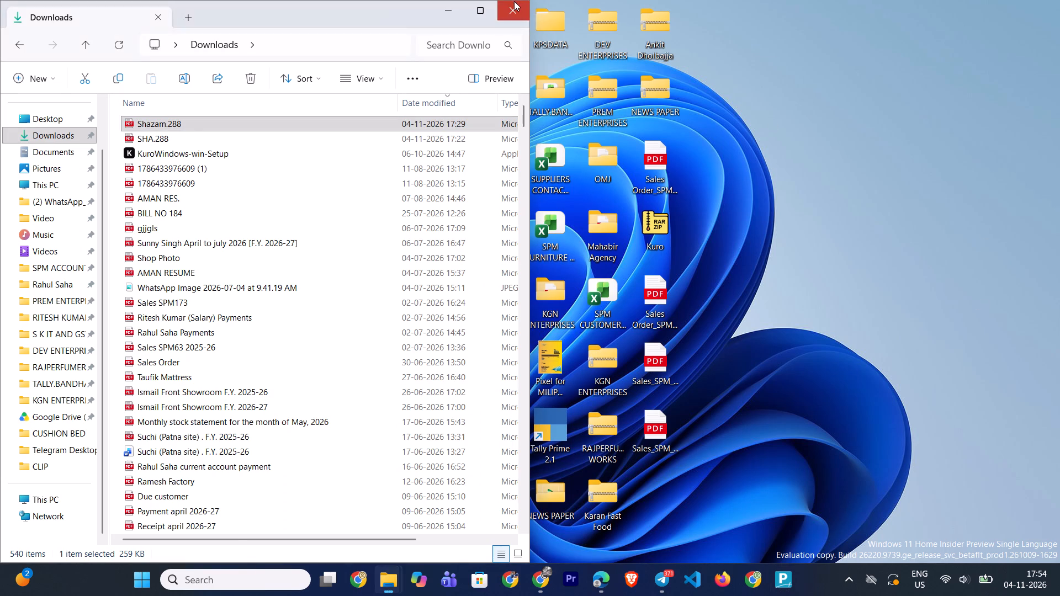